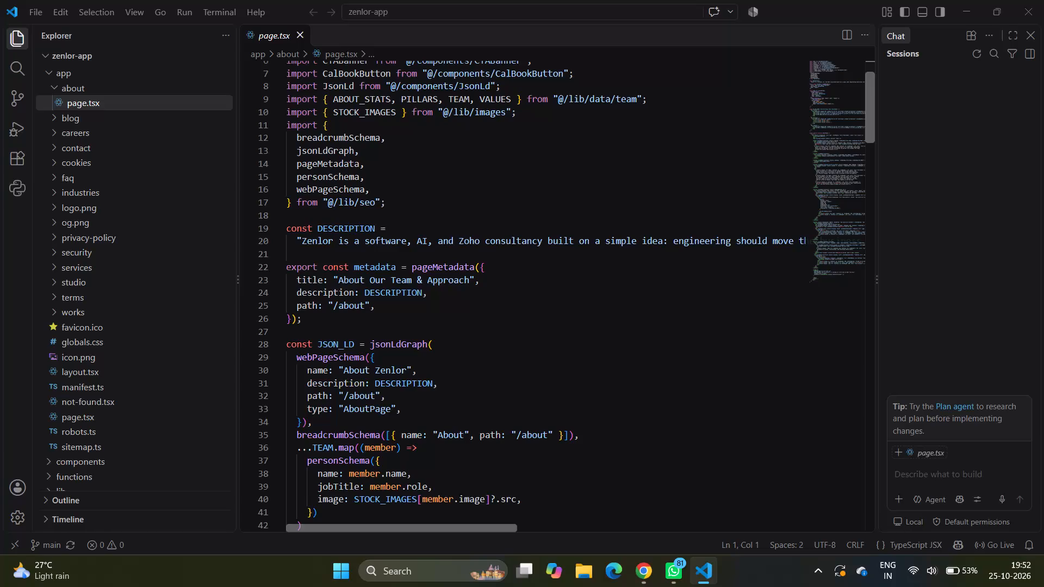
Read through the About page's source code, from the metadata and pillar icons down to the closing CTA banner.
{"action": "scroll", "coordinate": [418, 326], "scroll_direction": "down", "scroll_amount": 3}
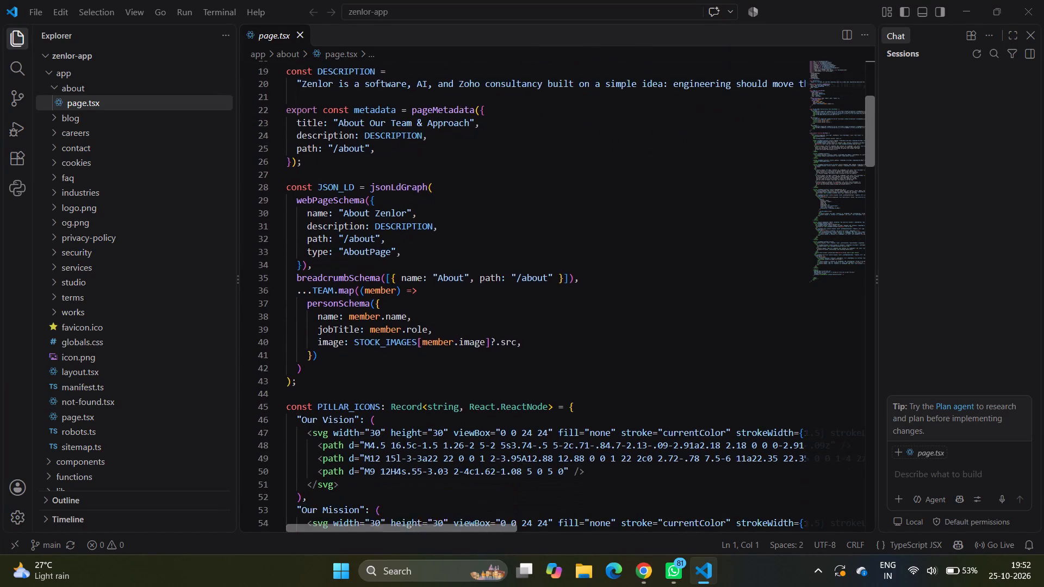
{"action": "scroll", "coordinate": [418, 326], "scroll_direction": "down", "scroll_amount": 3}
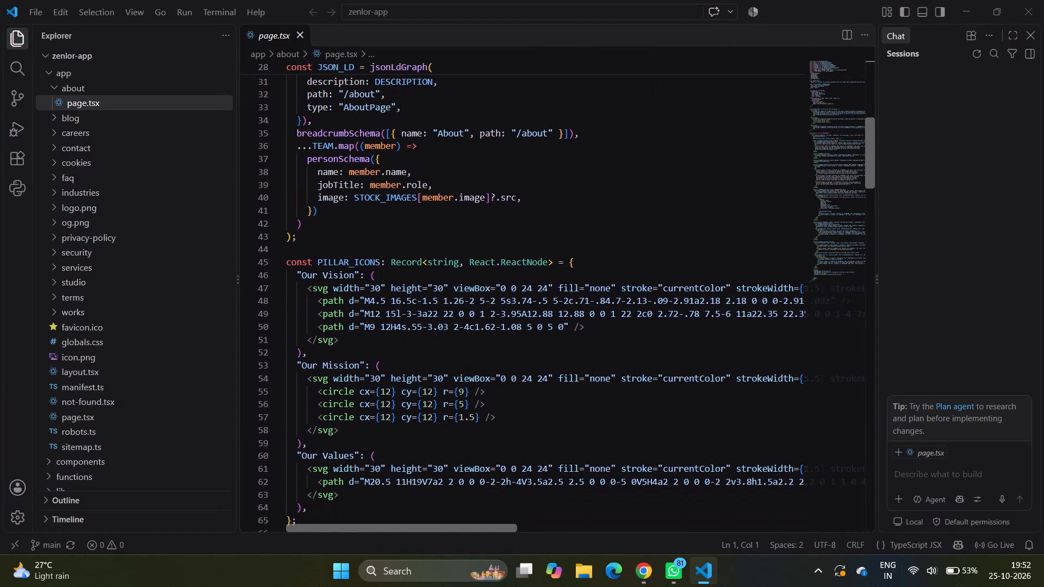
{"action": "scroll", "coordinate": [418, 326], "scroll_direction": "down", "scroll_amount": 3}
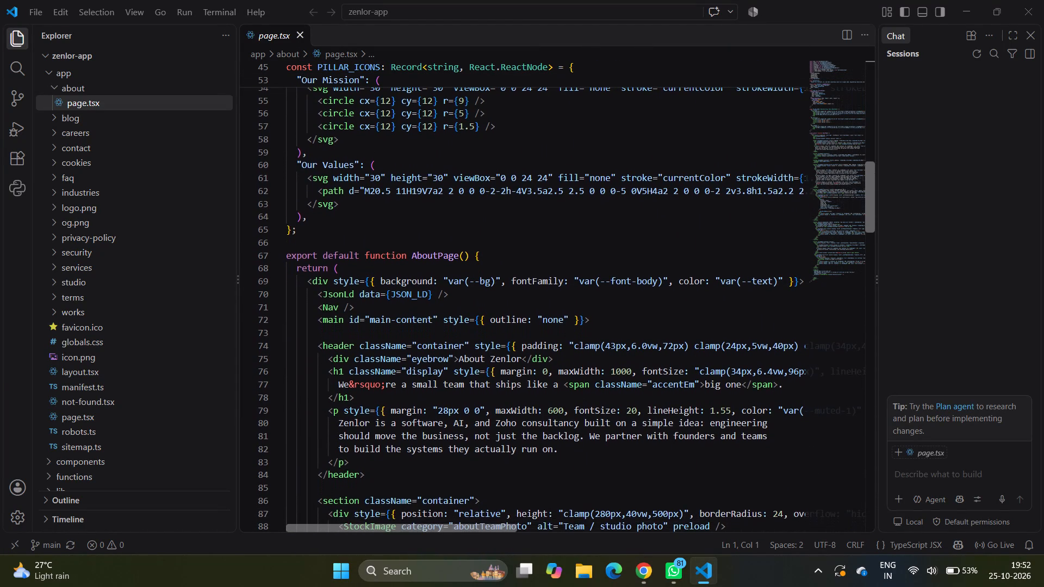
{"action": "scroll", "coordinate": [418, 326], "scroll_direction": "left", "scroll_amount": 7}
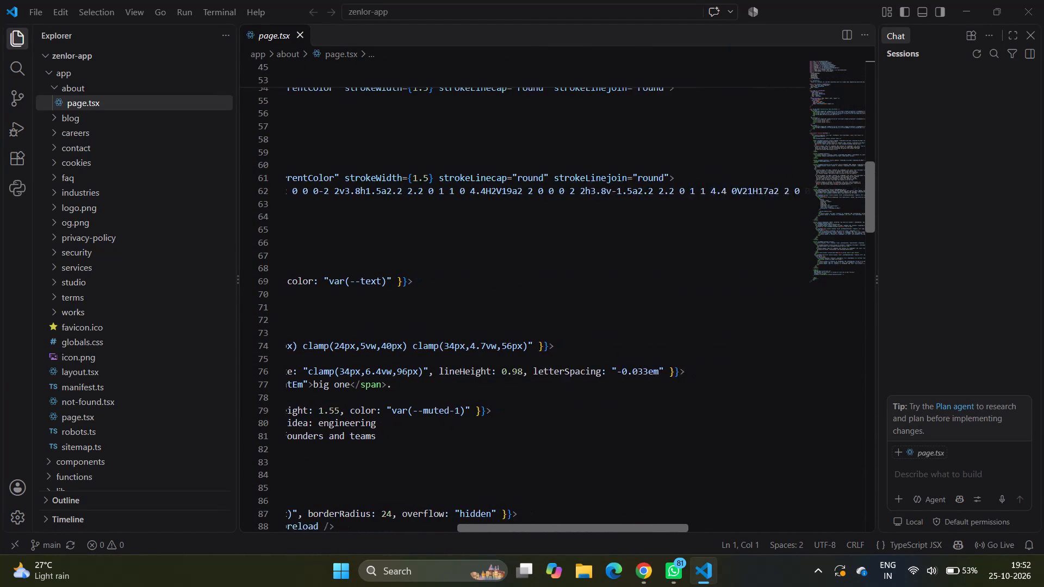
{"action": "scroll", "coordinate": [418, 326], "scroll_direction": "left", "scroll_amount": 5}
{"action": "scroll", "coordinate": [418, 326], "scroll_direction": "right", "scroll_amount": 8}
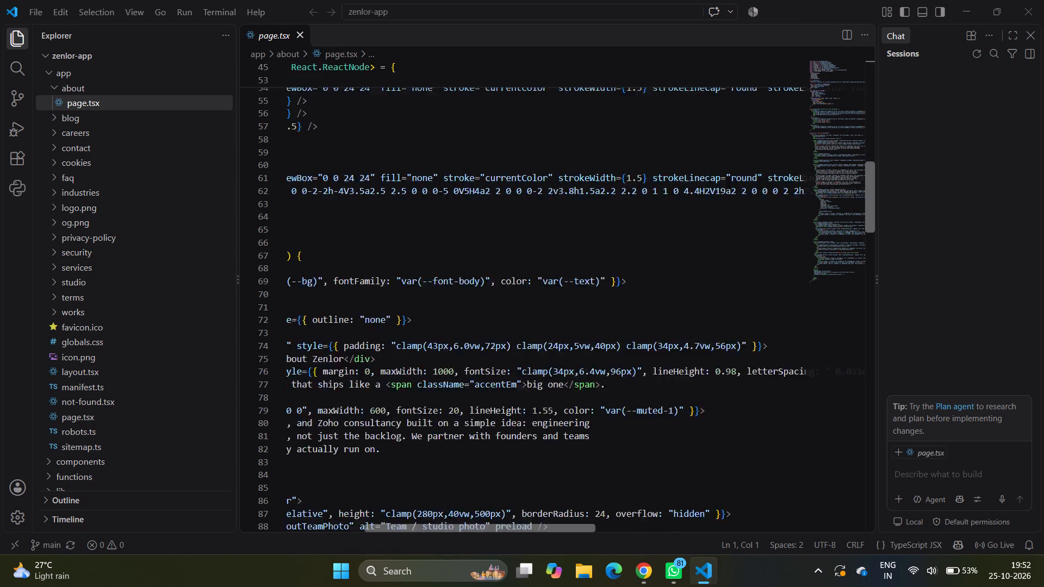
{"action": "scroll", "coordinate": [418, 326], "scroll_direction": "down", "scroll_amount": 6}
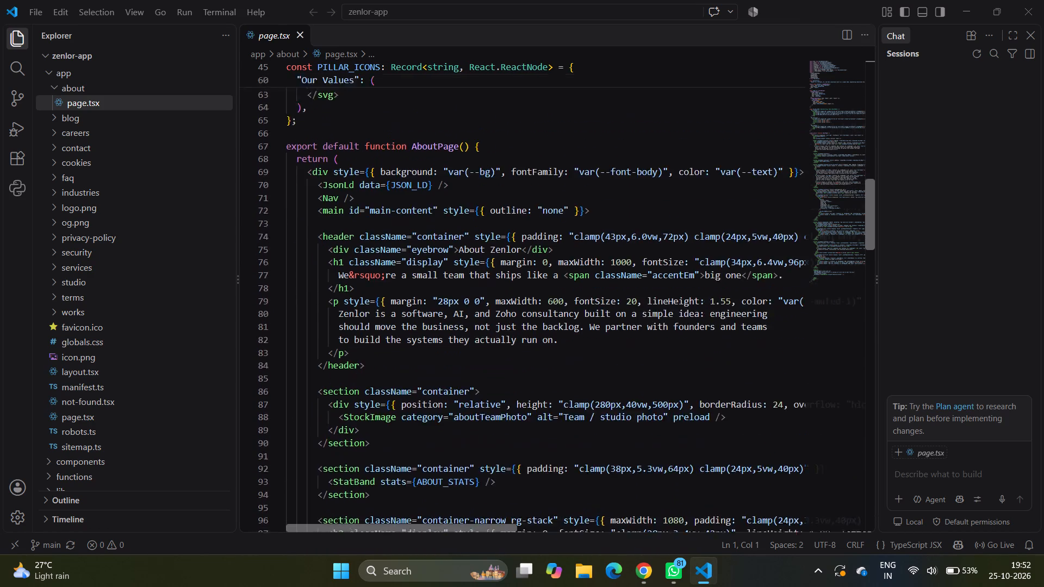
{"action": "scroll", "coordinate": [418, 326], "scroll_direction": "down", "scroll_amount": 2}
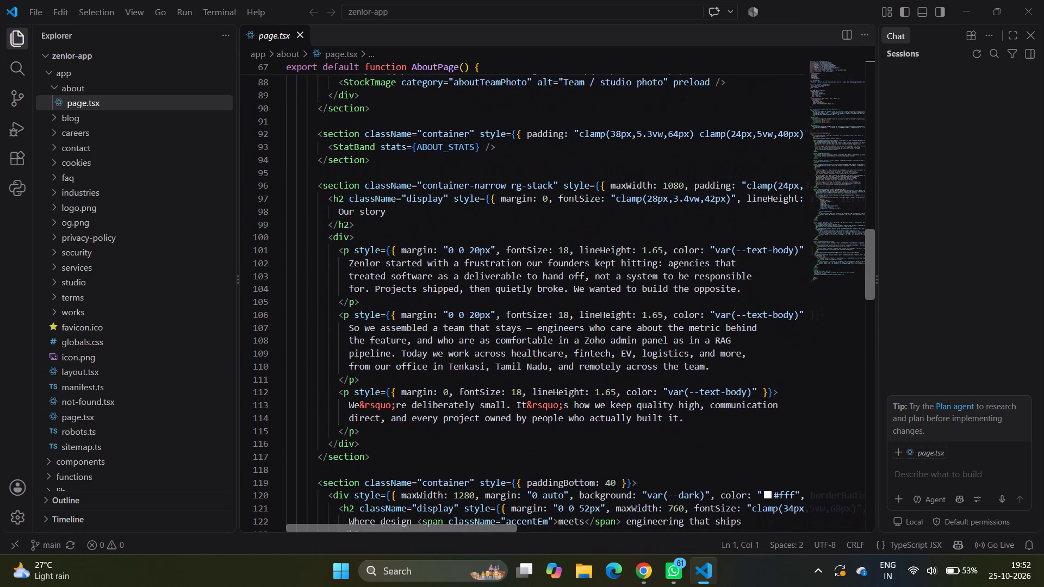
{"action": "scroll", "coordinate": [418, 326], "scroll_direction": "down", "scroll_amount": 2}
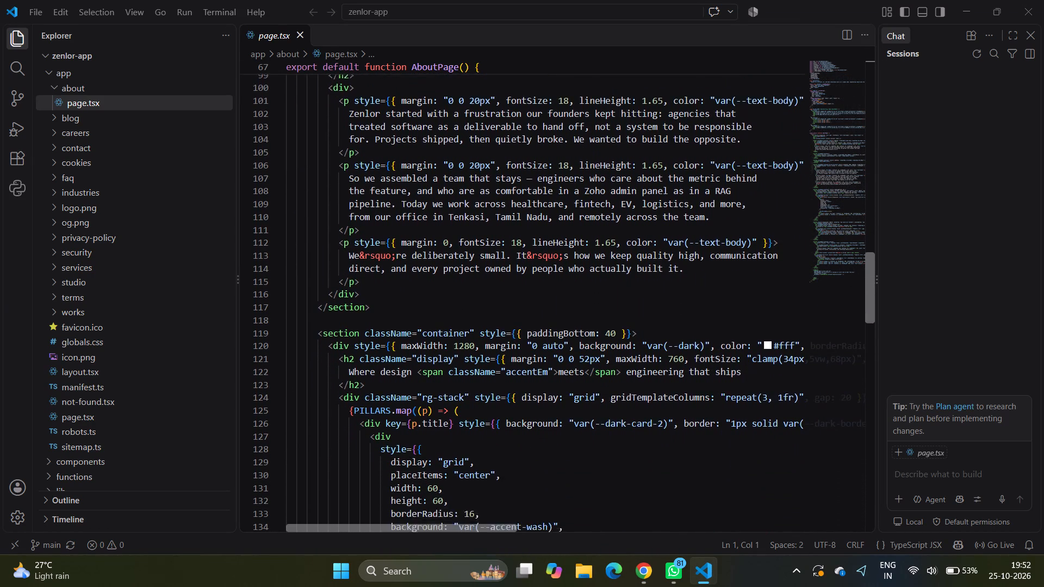
{"action": "scroll", "coordinate": [418, 326], "scroll_direction": "down", "scroll_amount": 2}
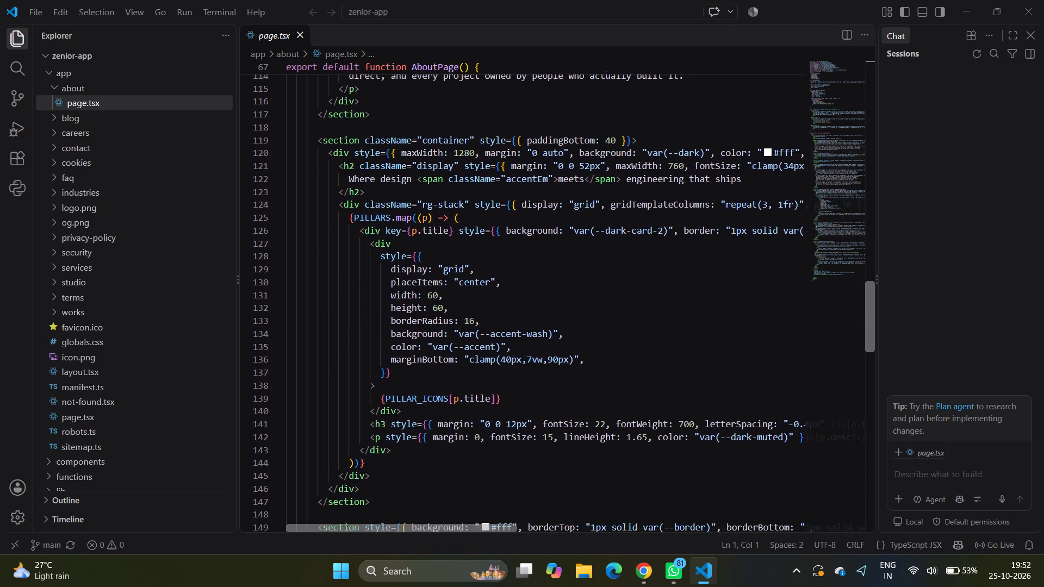
{"action": "scroll", "coordinate": [418, 326], "scroll_direction": "down", "scroll_amount": 6}
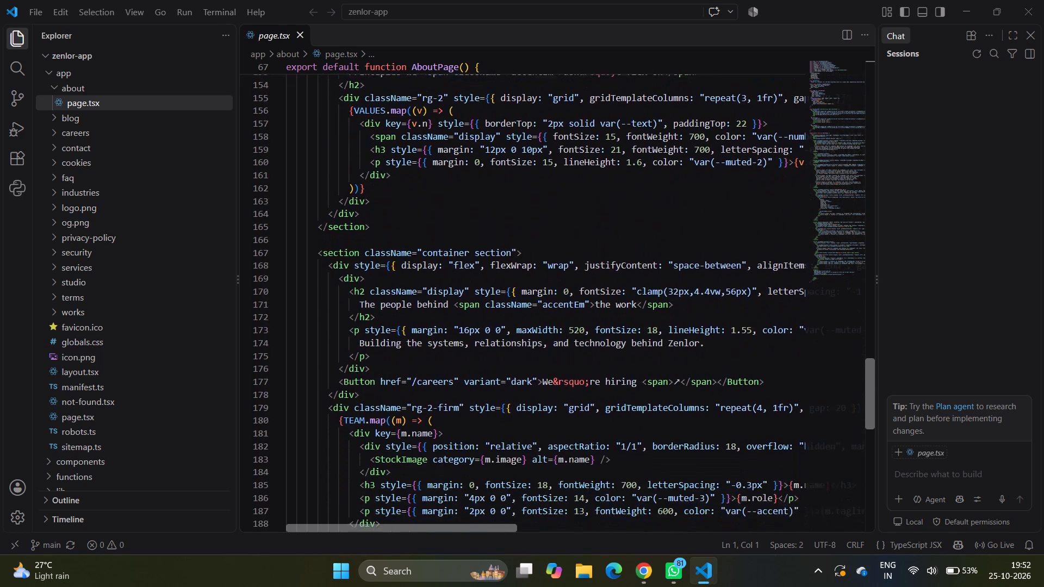
{"action": "scroll", "coordinate": [418, 326], "scroll_direction": "down", "scroll_amount": 2}
{"action": "scroll", "coordinate": [418, 326], "scroll_direction": "up", "scroll_amount": 1}
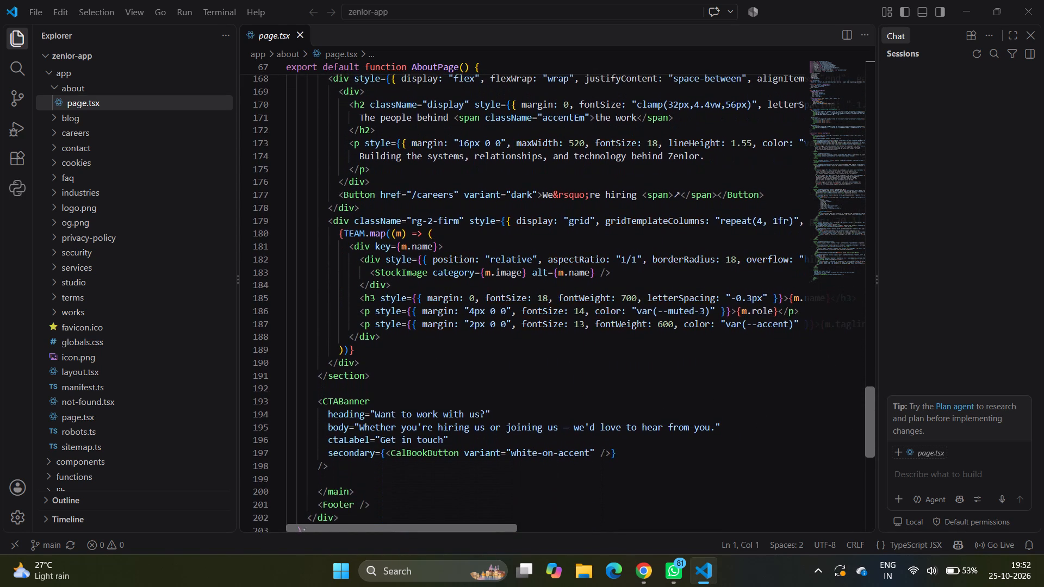
{"action": "scroll", "coordinate": [418, 326], "scroll_direction": "down", "scroll_amount": 6}
{"action": "scroll", "coordinate": [418, 326], "scroll_direction": "up", "scroll_amount": 11}
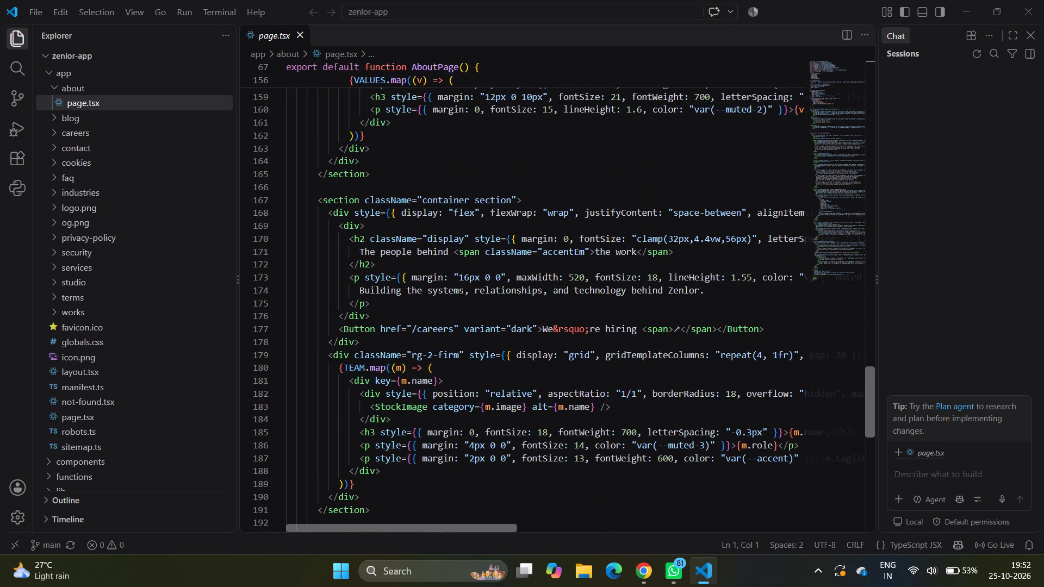
Search the About page file for the text "your tech" and clear the search term.
{"action": "key", "text": "alt+Tab"}
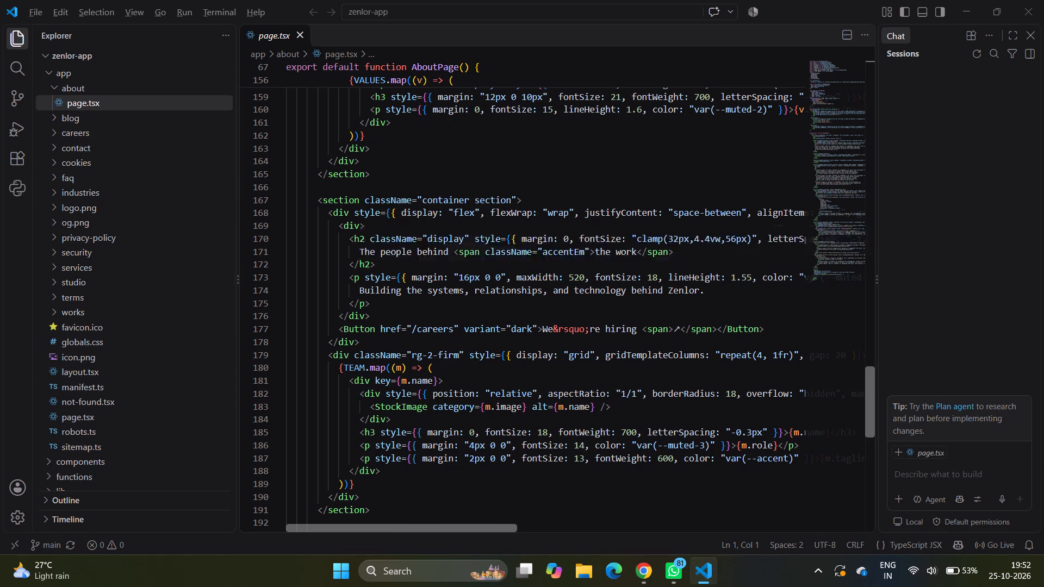
{"action": "key", "text": "alt+Tab"}
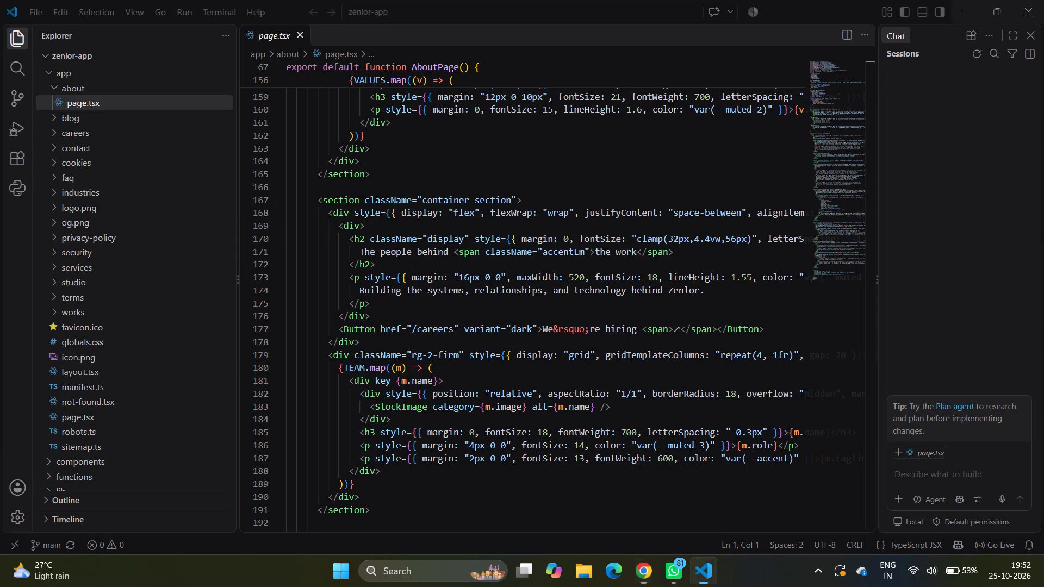
{"action": "key", "text": "ctrl+f"}
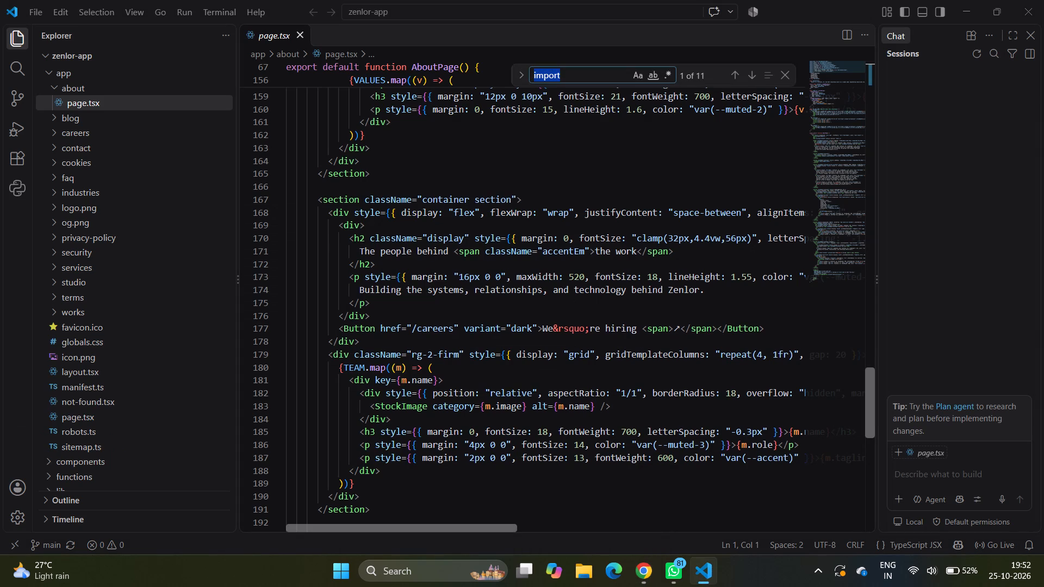
{"action": "type", "text": "your"}
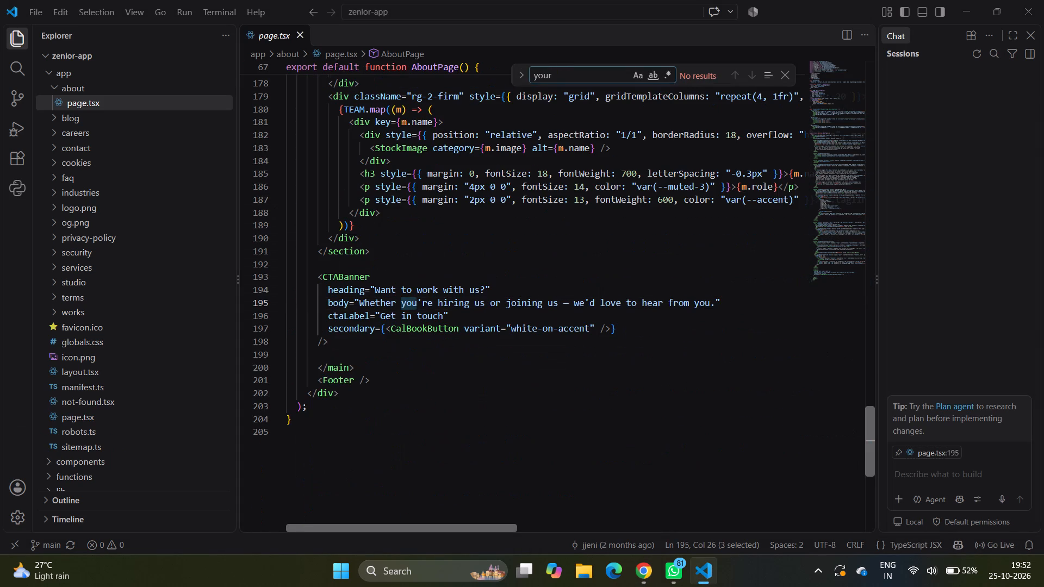
{"action": "key", "text": "space"}
{"action": "type", "text": "tech"}
{"action": "key", "text": "BackSpace"}
{"action": "key", "text": "BackSpace"}
{"action": "key", "text": "BackSpace"}
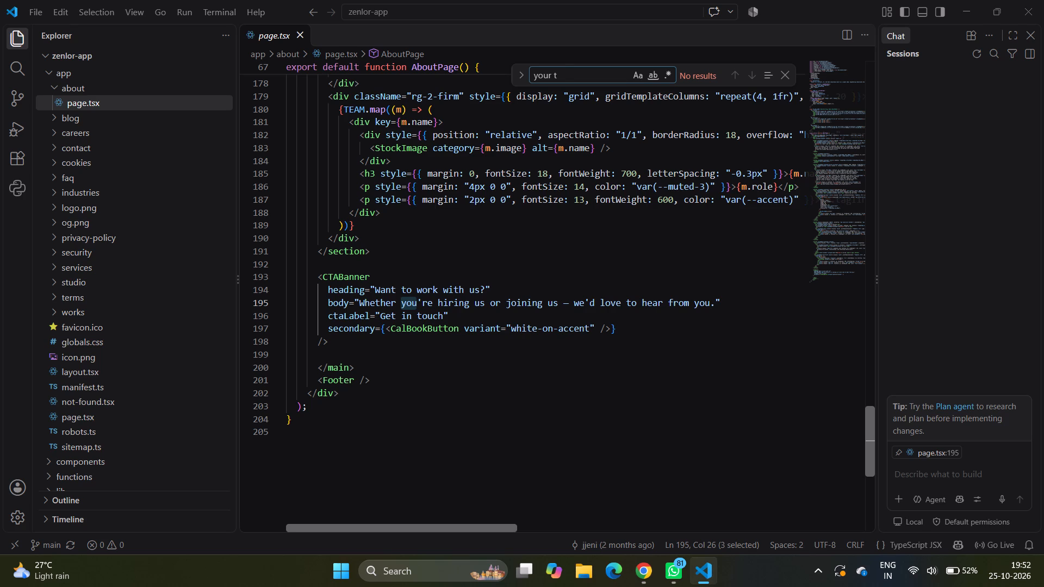
{"action": "key", "text": "BackSpace"}
{"action": "key", "text": "BackSpace"}
{"action": "key", "text": "BackSpace"}
{"action": "key", "text": "BackSpace"}
{"action": "key", "text": "BackSpace"}
{"action": "key", "text": "BackSpace"}
{"action": "key", "text": "BackSpace"}
{"action": "key", "text": "BackSpace"}
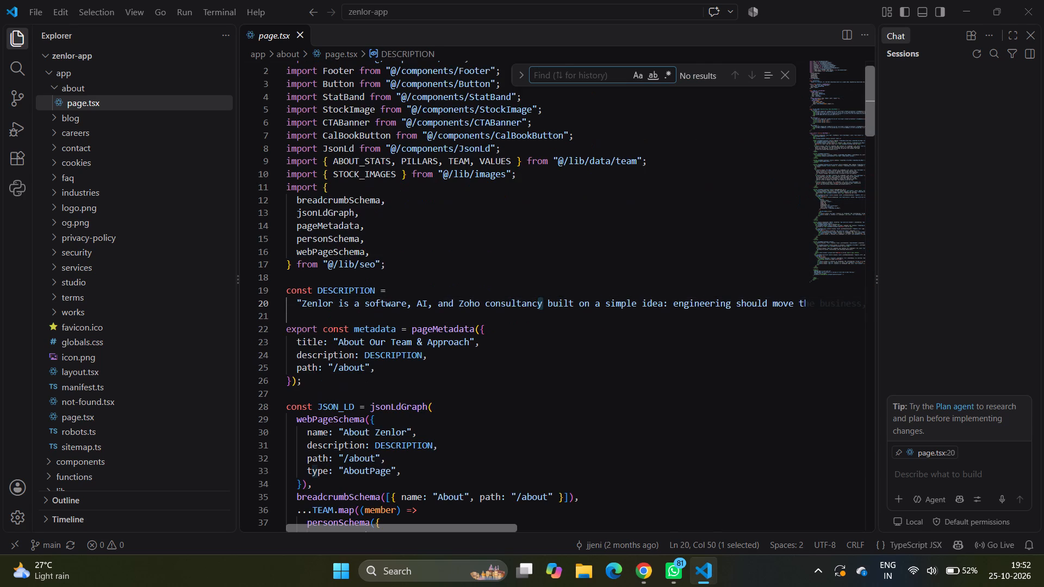
Close the About page file and collapse the about folder.
{"action": "left_click", "coordinate": [304, 29]}
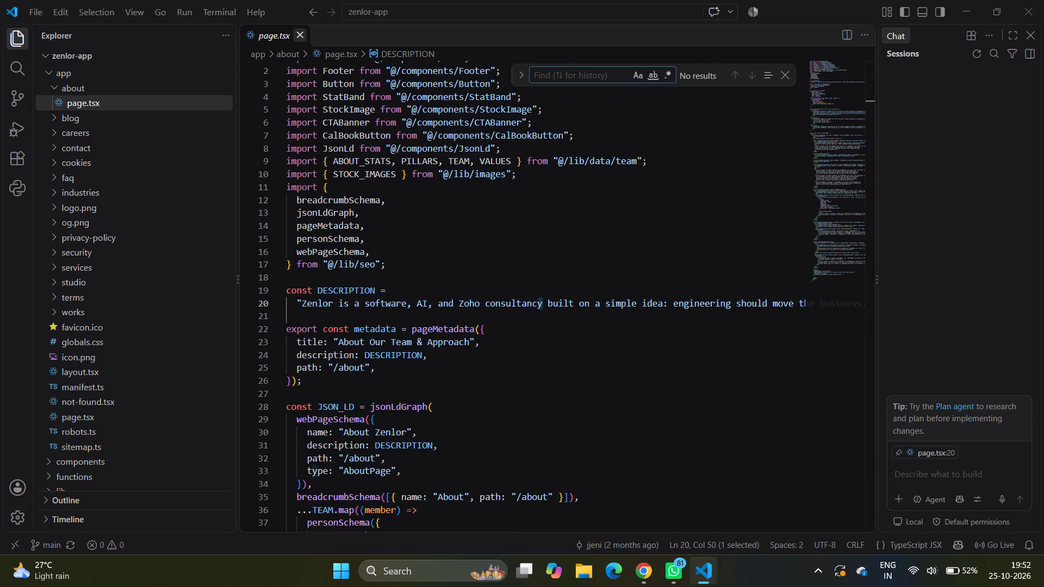
{"action": "left_click", "coordinate": [55, 84]}
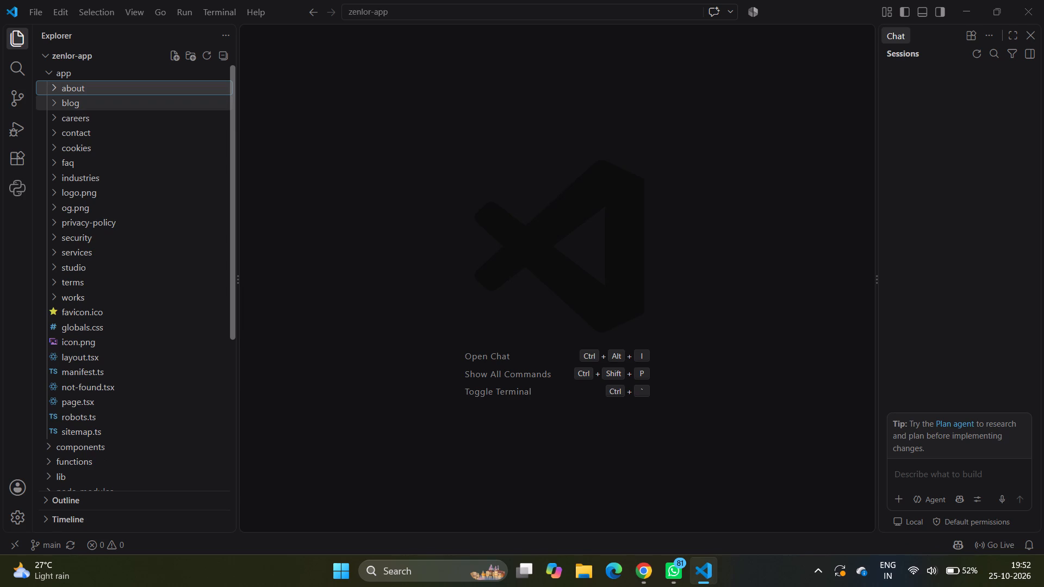
{"action": "left_click", "coordinate": [52, 101]}
{"action": "left_click", "coordinate": [52, 101]}
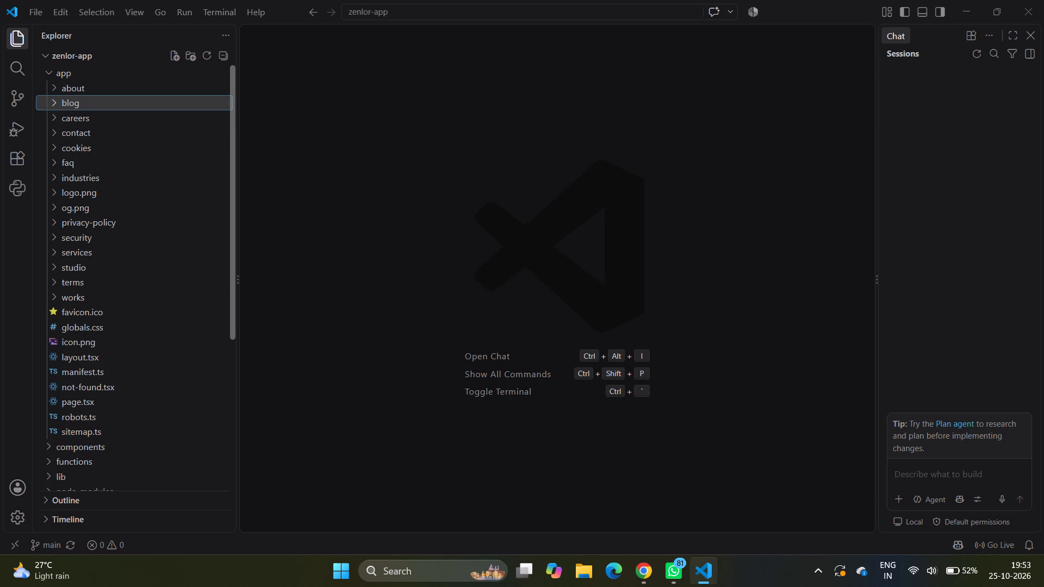
{"action": "left_click", "coordinate": [54, 118]}
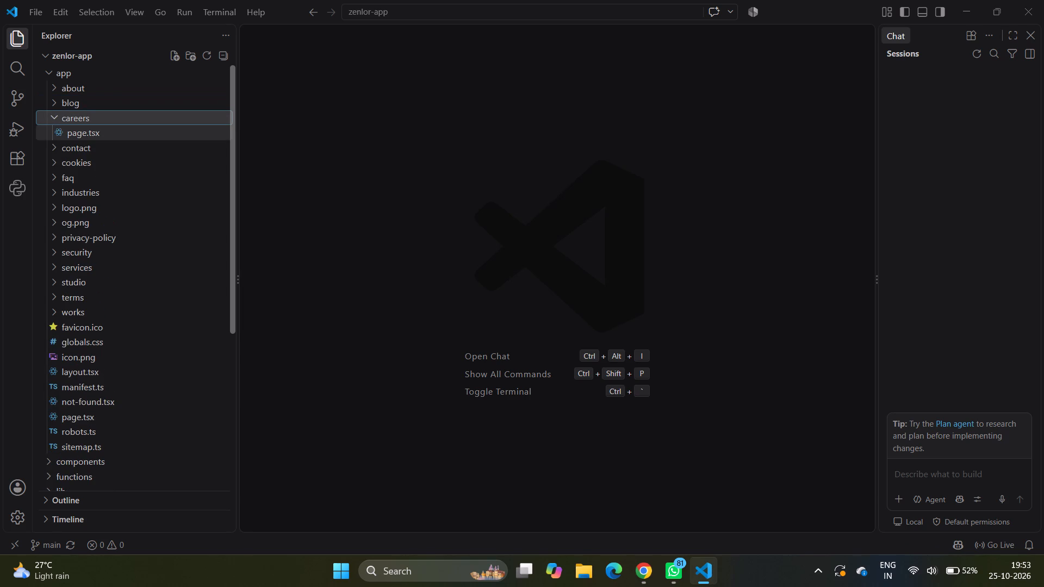
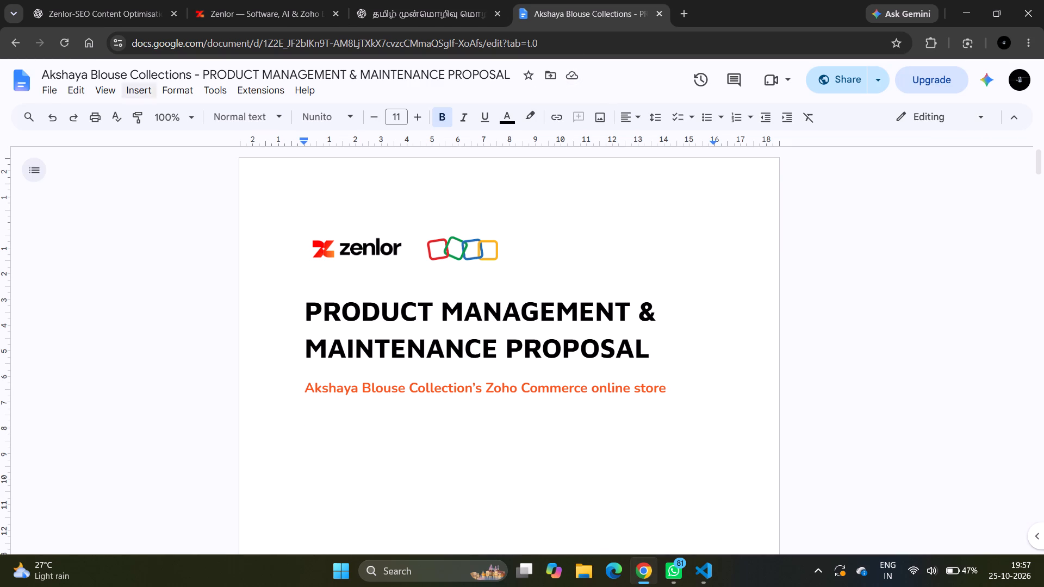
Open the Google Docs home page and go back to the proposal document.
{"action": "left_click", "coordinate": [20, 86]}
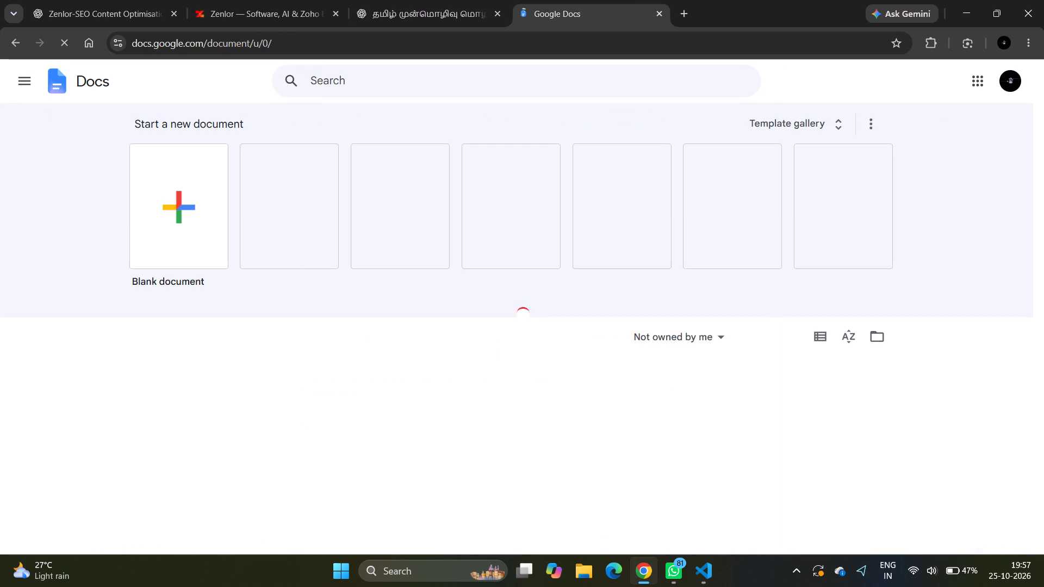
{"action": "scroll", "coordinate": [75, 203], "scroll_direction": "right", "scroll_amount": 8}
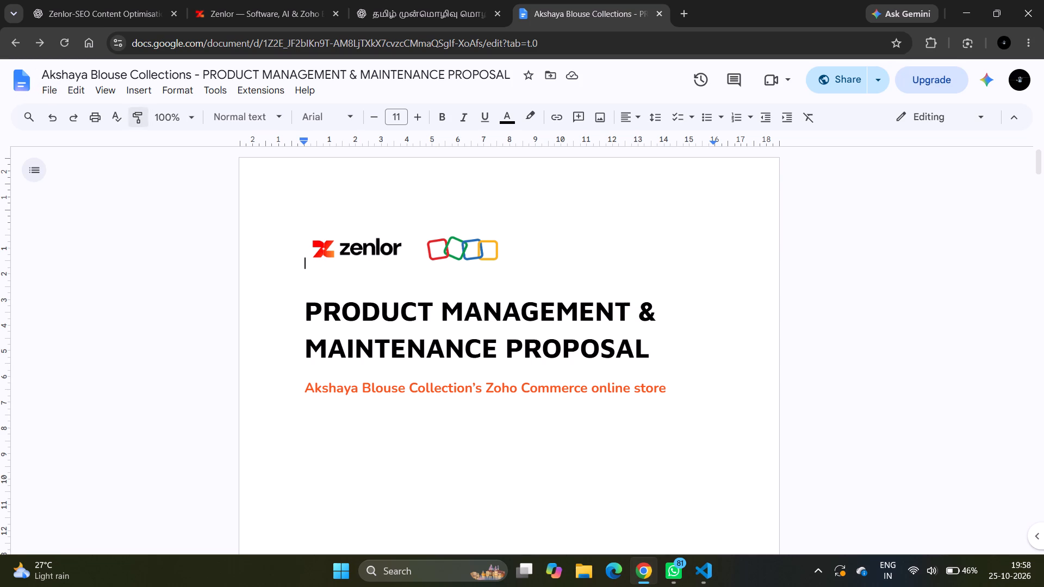
Make a copy of the proposal document in My Drive, named "Copy of Akshaya Blouse Collections - PRODUCT MANAGEMENT & MAINTENANCE PROPOSAL".
{"action": "left_click", "coordinate": [47, 93]}
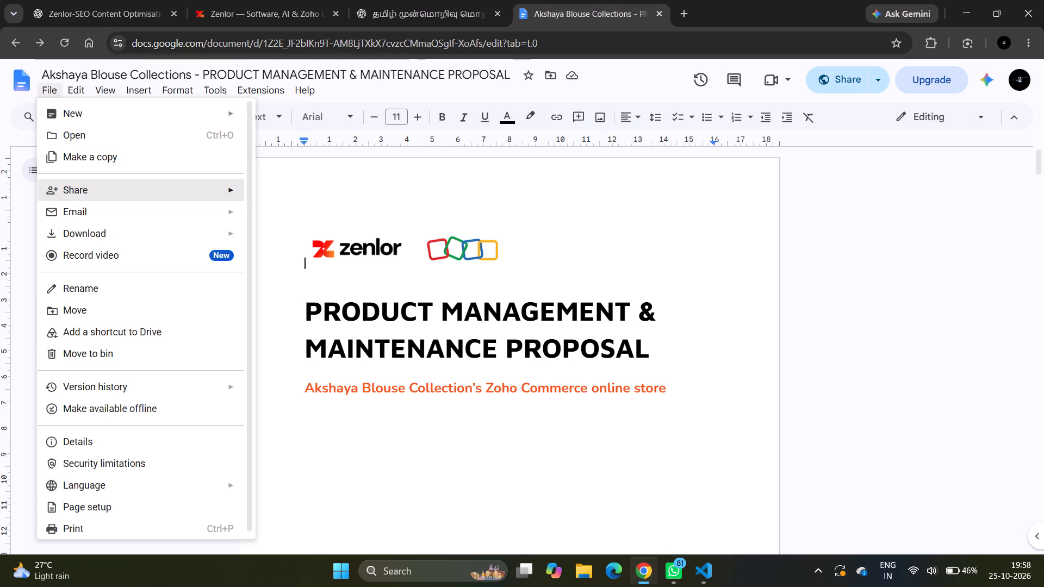
{"action": "left_click", "coordinate": [92, 161]}
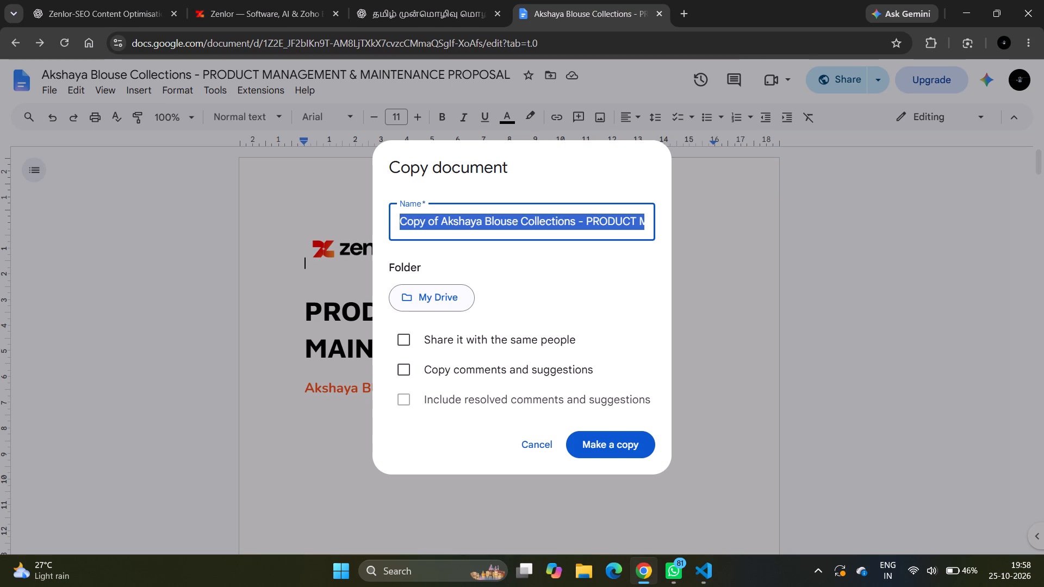
{"action": "left_click_drag", "start_coordinate": [443, 224], "coordinate": [455, 221]}
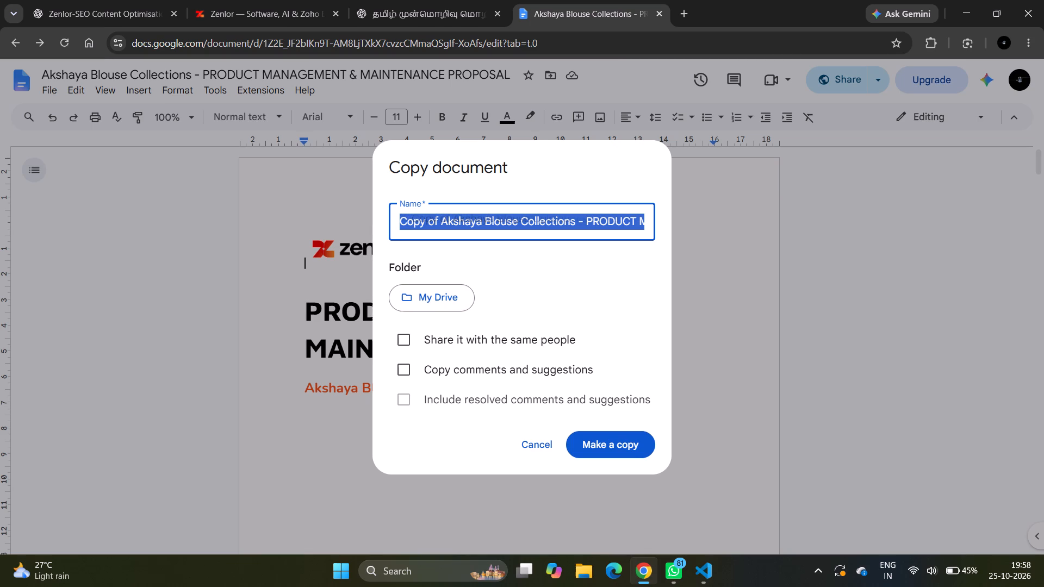
{"action": "left_click", "coordinate": [439, 221]}
{"action": "left_click_drag", "start_coordinate": [441, 218], "coordinate": [395, 216]}
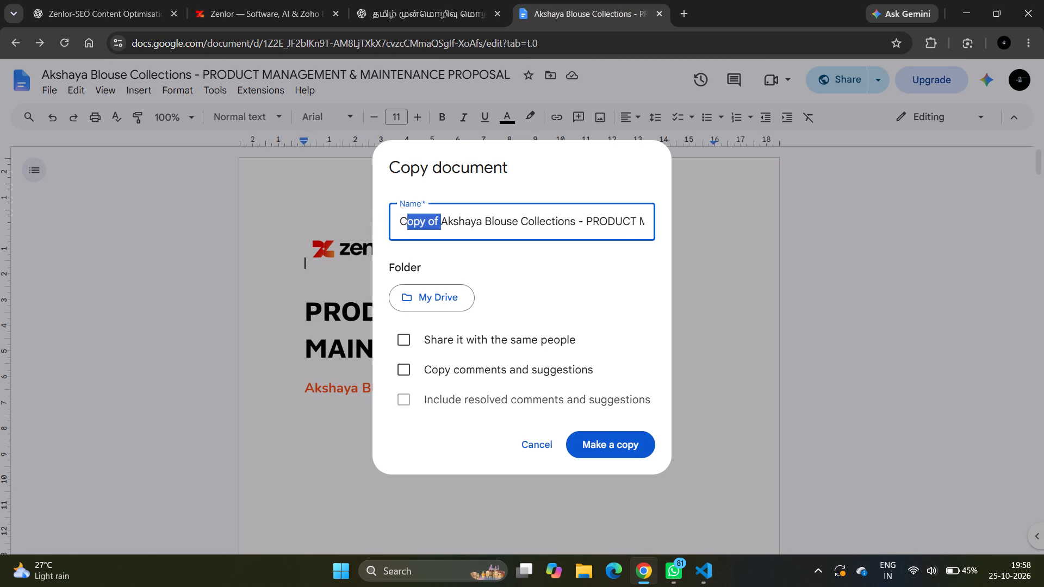
{"action": "left_click_drag", "start_coordinate": [395, 216], "coordinate": [391, 218]}
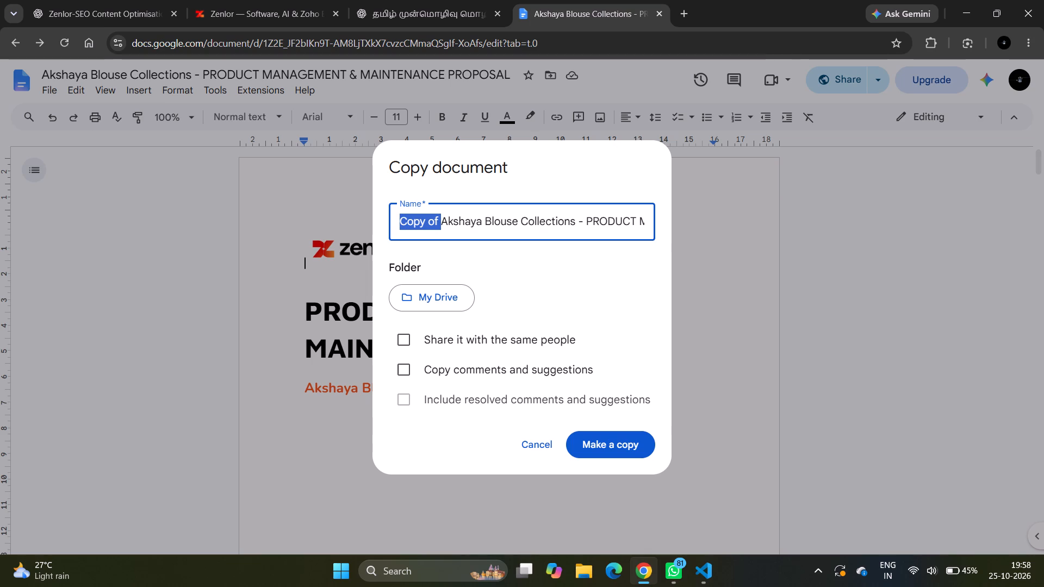
{"action": "left_click", "coordinate": [591, 449]}
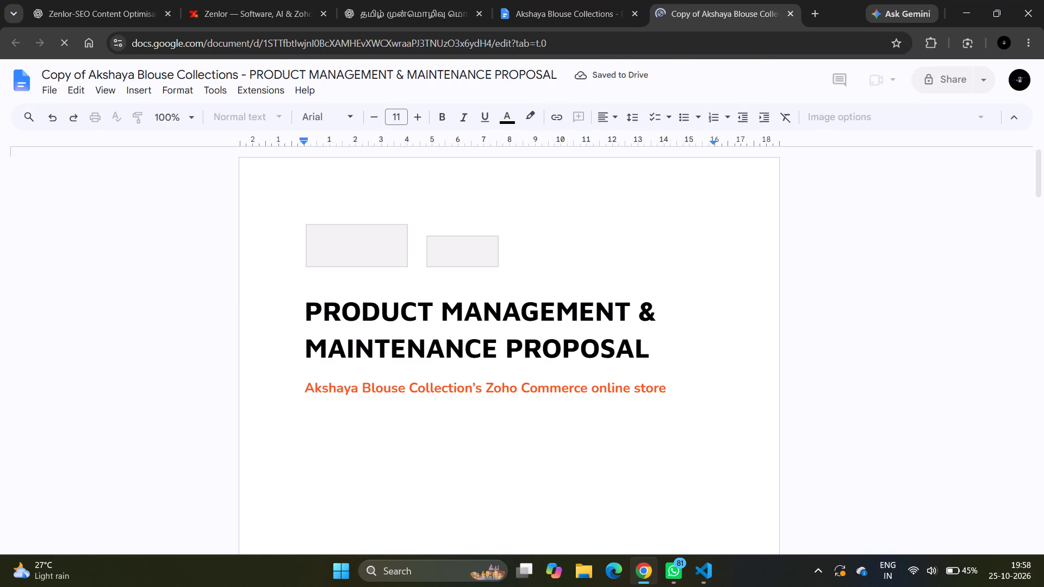
Replace the copied document's English text, from the Service Overview heading through the closing tagline above the zenlor.tech link, with the copied Tamil translation.
{"action": "scroll", "coordinate": [414, 421], "scroll_direction": "down", "scroll_amount": 4}
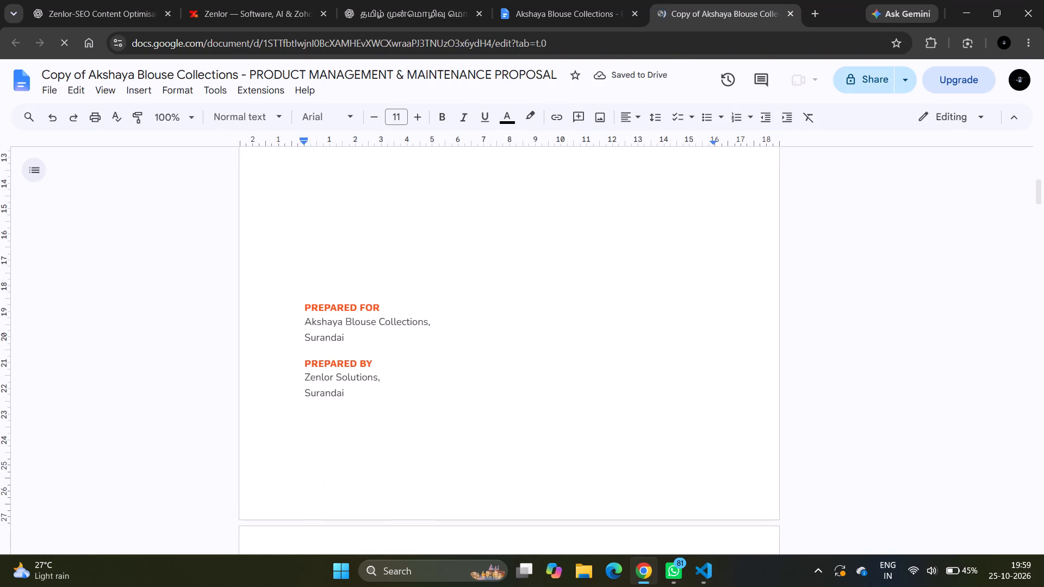
{"action": "scroll", "coordinate": [414, 421], "scroll_direction": "down", "scroll_amount": 2}
{"action": "scroll", "coordinate": [414, 421], "scroll_direction": "up", "scroll_amount": 1}
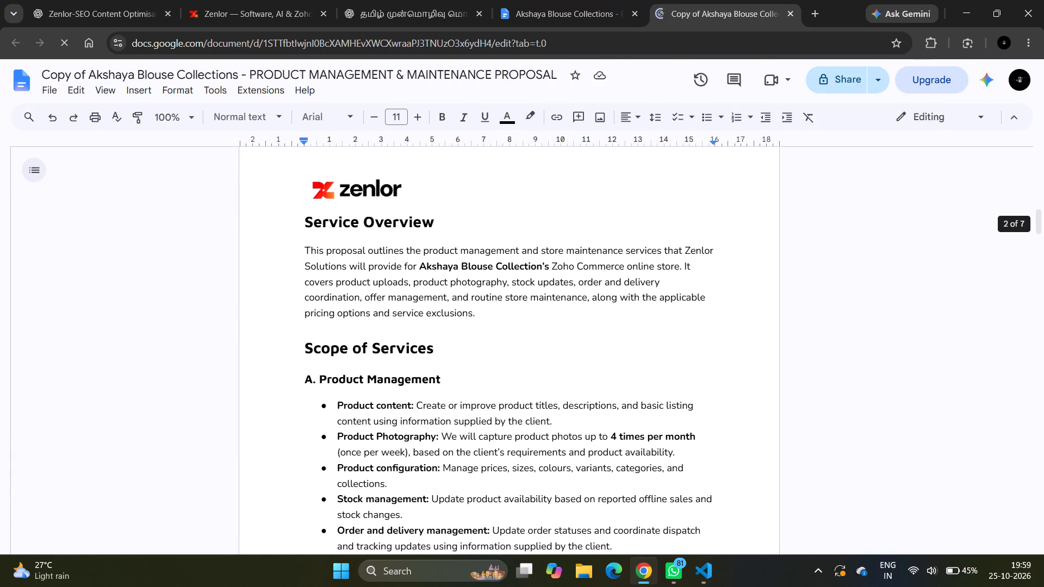
{"action": "left_click_drag", "start_coordinate": [302, 222], "coordinate": [341, 252]}
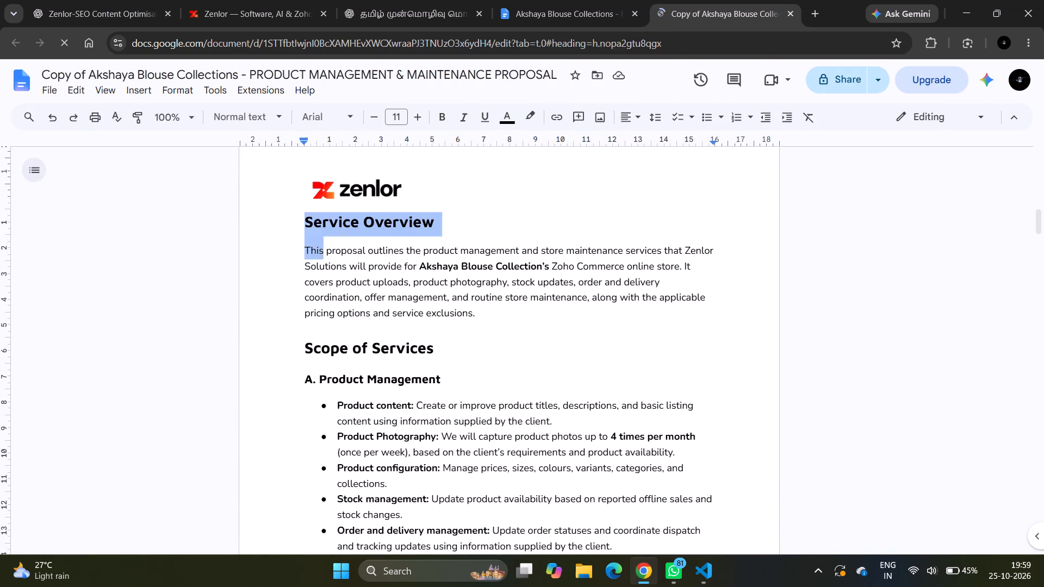
{"action": "left_click_drag", "start_coordinate": [341, 252], "coordinate": [346, 255]}
{"action": "scroll", "coordinate": [346, 255], "scroll_direction": "down", "scroll_amount": 20}
{"action": "scroll", "coordinate": [346, 255], "scroll_direction": "down", "scroll_amount": 1}
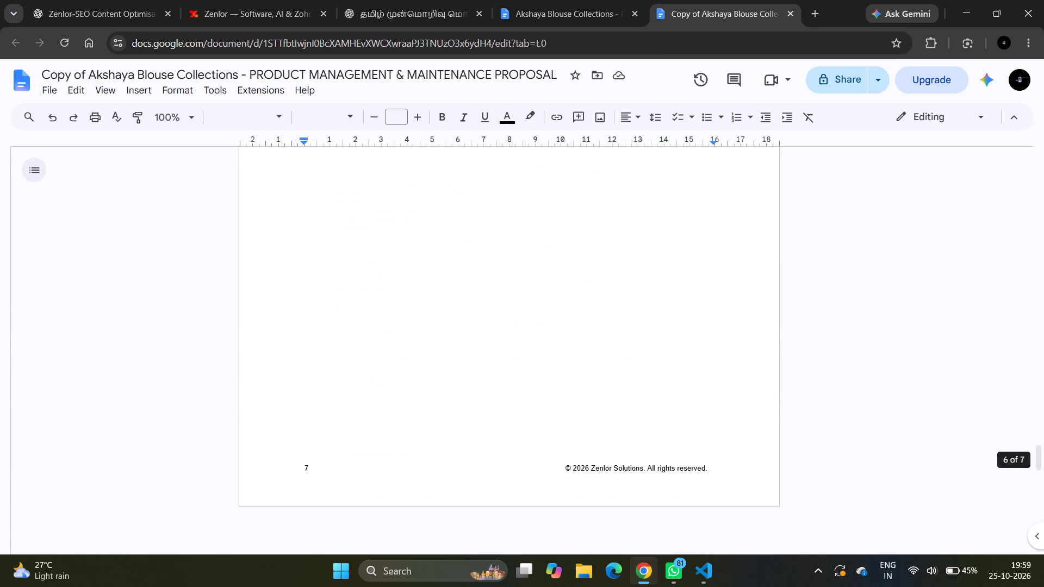
{"action": "scroll", "coordinate": [346, 255], "scroll_direction": "up", "scroll_amount": 4}
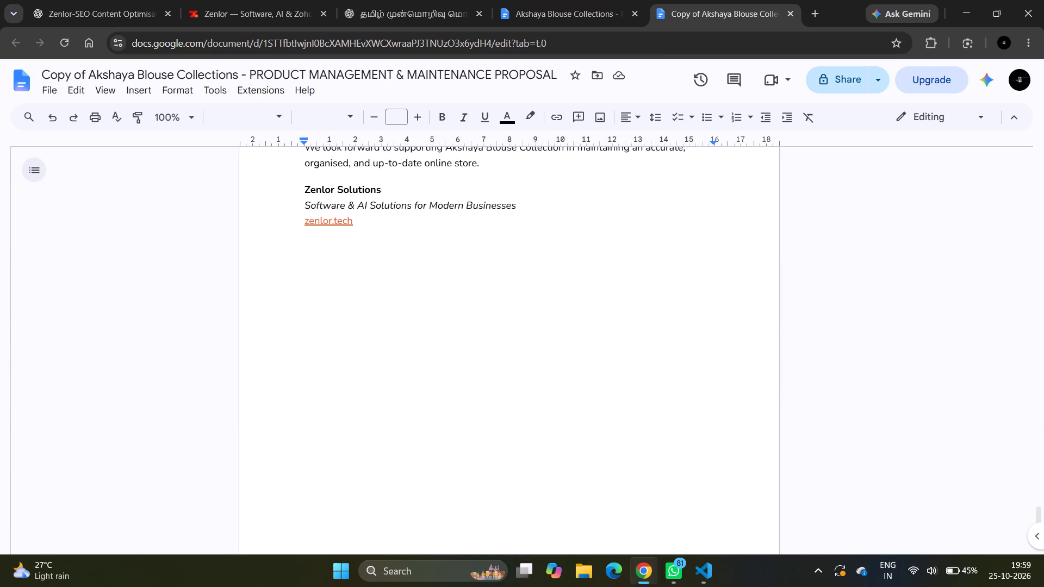
{"action": "left_click", "coordinate": [538, 205], "text": "shift"}
{"action": "key", "text": "ctrl+v"}
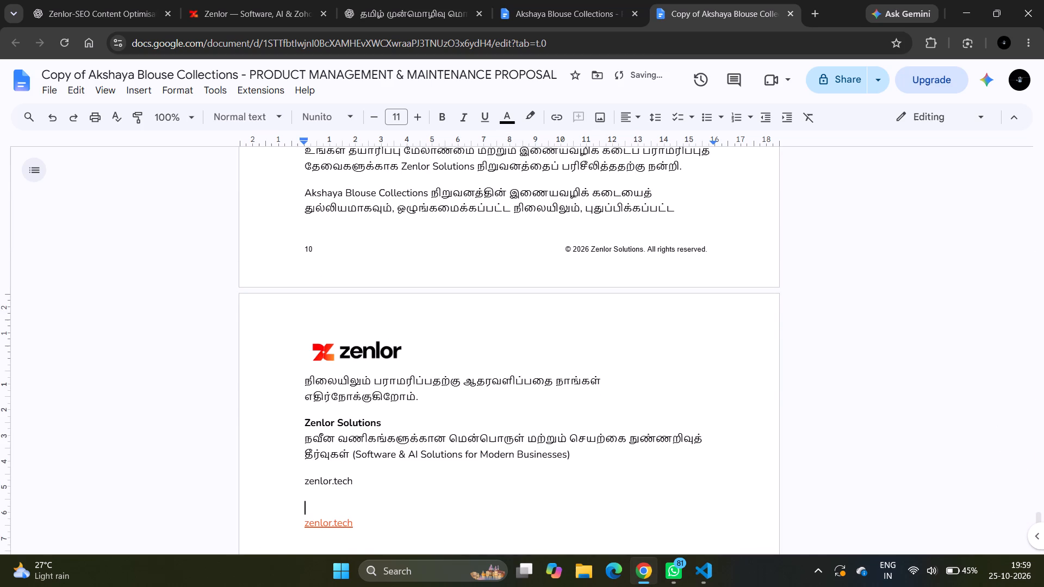
Delete the pasted plain-text zenlor.tech line and the blank lines above the linked zenlor.tech at the document's end.
{"action": "left_click", "coordinate": [301, 481], "text": "shift"}
{"action": "key", "text": "backslash"}
{"action": "key", "text": "BackSpace"}
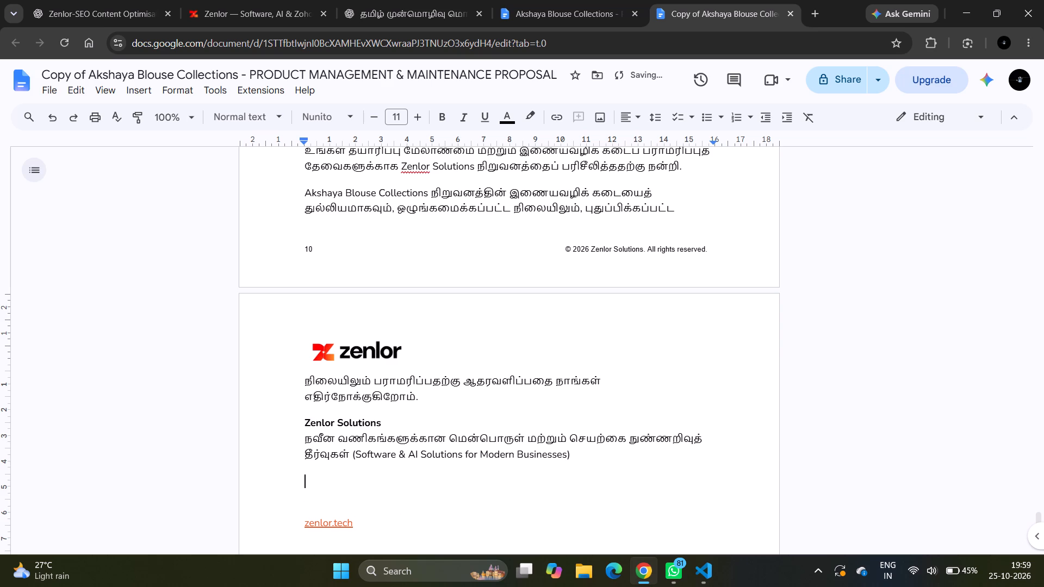
{"action": "key", "text": "BackSpace"}
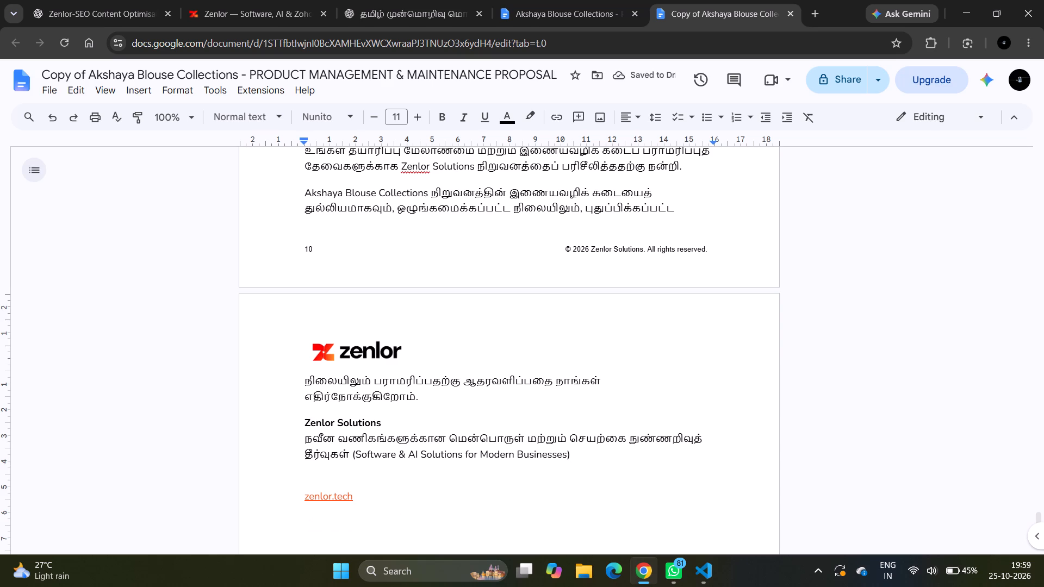
{"action": "left_click", "coordinate": [320, 472]}
{"action": "left_click", "coordinate": [296, 491]}
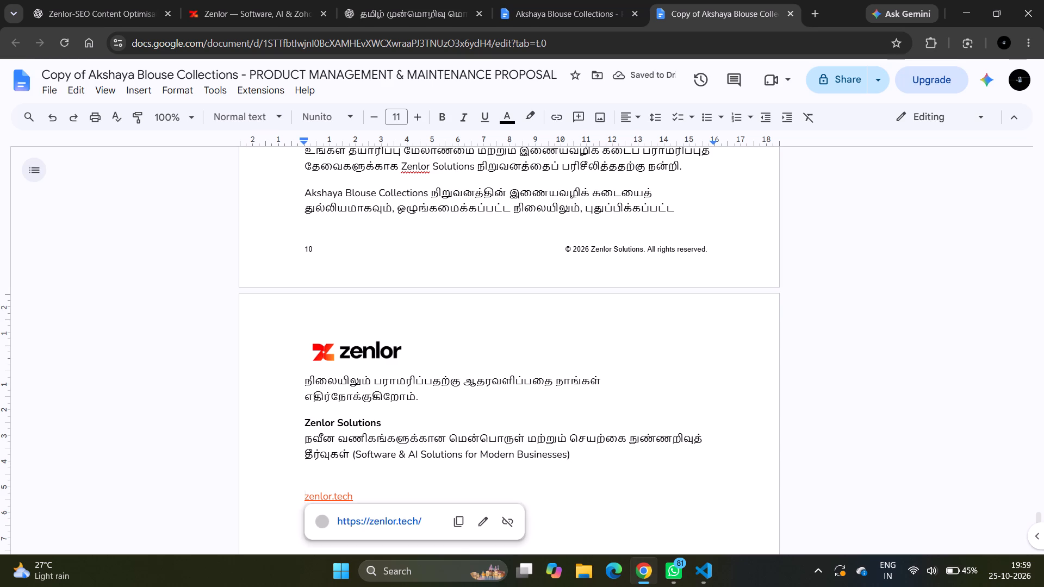
{"action": "key", "text": "BackSpace"}
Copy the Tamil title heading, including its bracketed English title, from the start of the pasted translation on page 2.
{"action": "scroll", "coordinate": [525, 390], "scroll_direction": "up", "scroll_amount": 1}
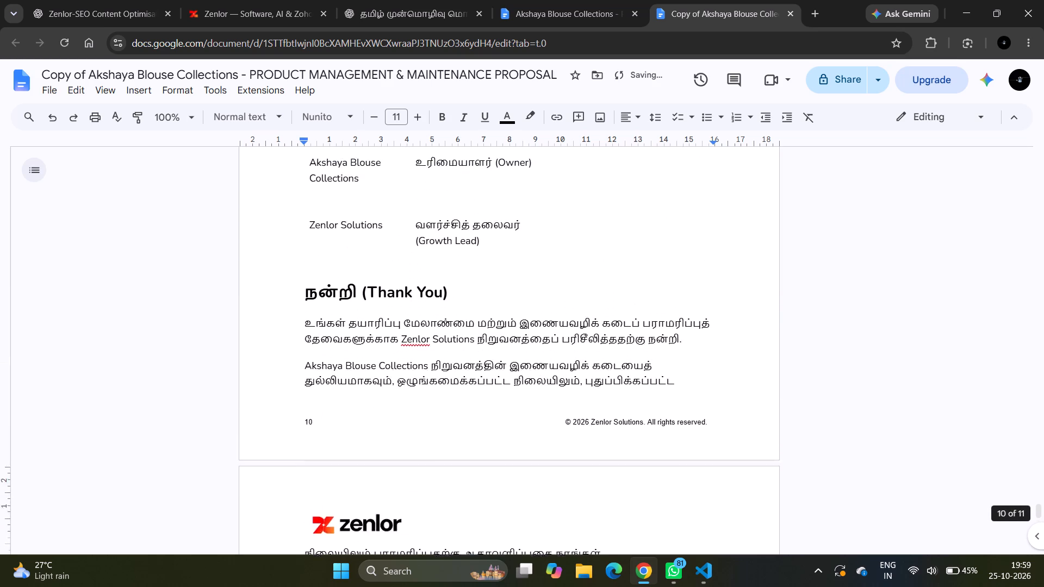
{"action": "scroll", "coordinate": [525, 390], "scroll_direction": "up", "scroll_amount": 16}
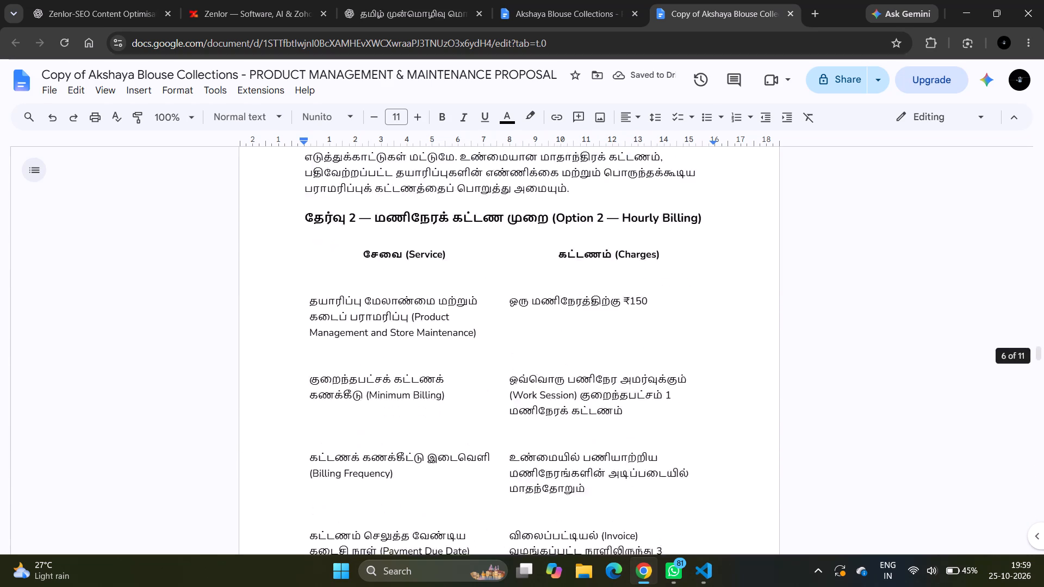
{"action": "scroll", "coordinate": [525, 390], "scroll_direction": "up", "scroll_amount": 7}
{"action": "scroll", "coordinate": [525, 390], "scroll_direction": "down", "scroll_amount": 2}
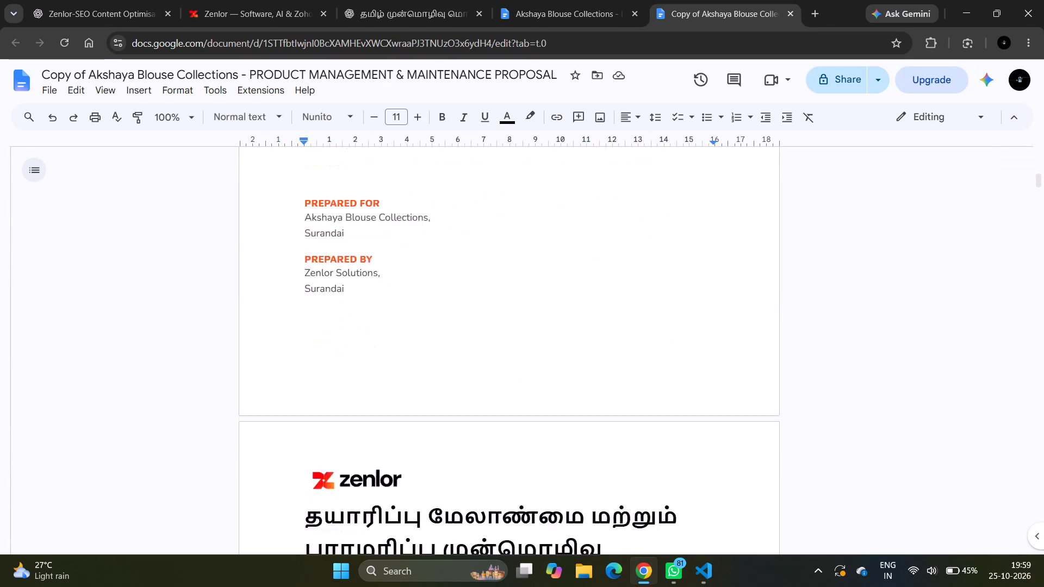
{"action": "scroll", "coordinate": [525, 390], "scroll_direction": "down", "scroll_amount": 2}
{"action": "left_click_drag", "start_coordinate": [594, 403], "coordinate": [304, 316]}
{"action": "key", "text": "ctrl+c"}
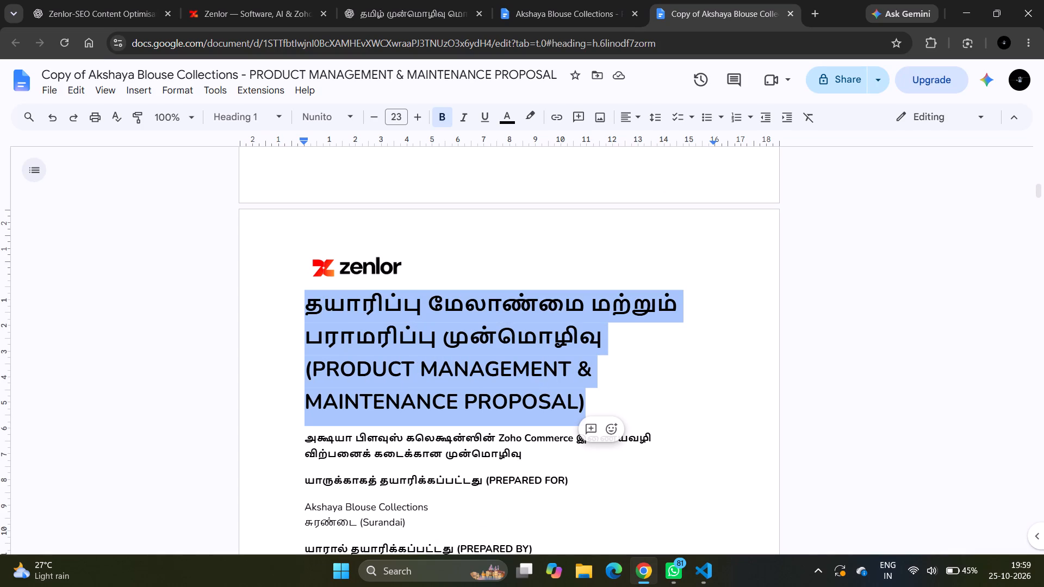
Search Google for "product meaning" in a new browser tab.
{"action": "left_click", "coordinate": [814, 5]}
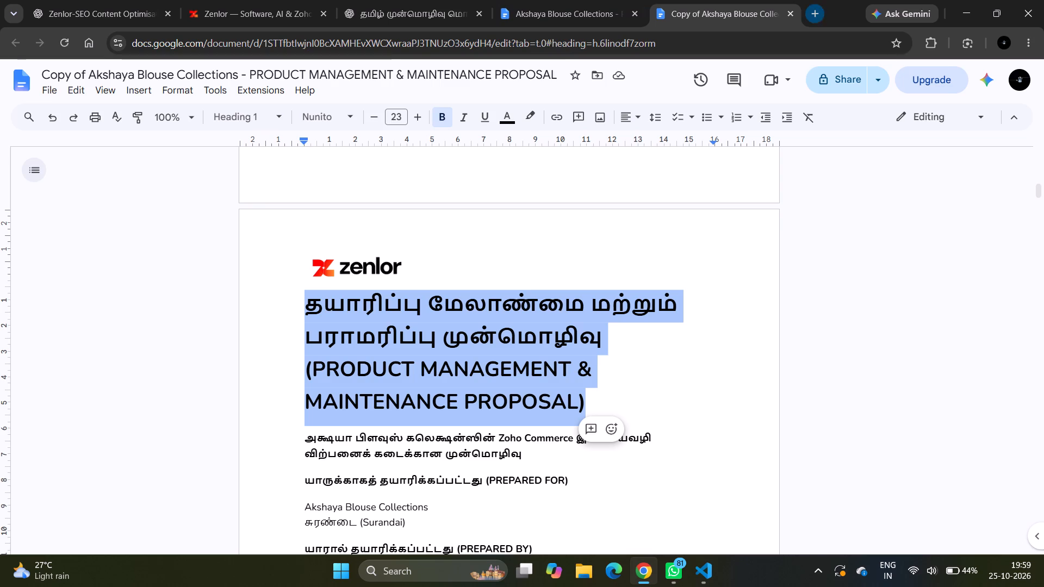
{"action": "type", "text": "product"}
{"action": "key", "text": "space"}
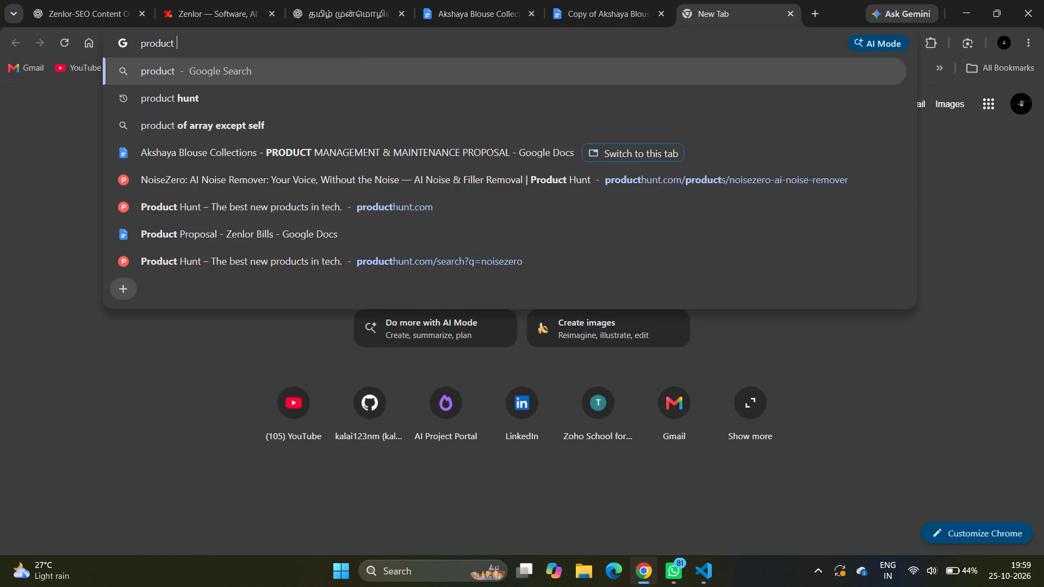
{"action": "type", "text": "meaning"}
{"action": "key", "text": "Return"}
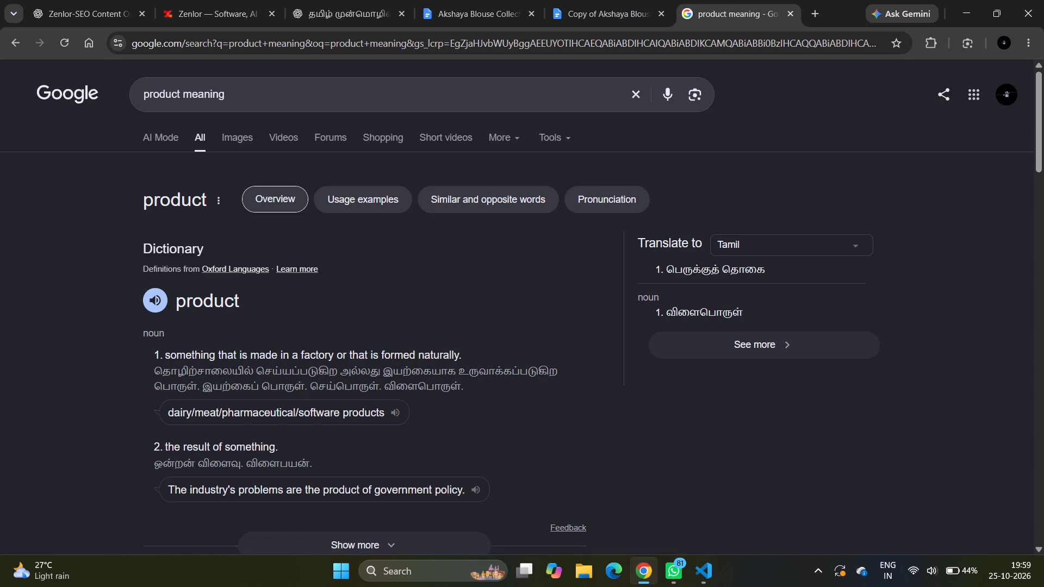
Search Google for "google translate" to bring up the translation box.
{"action": "triple_click", "coordinate": [248, 105]}
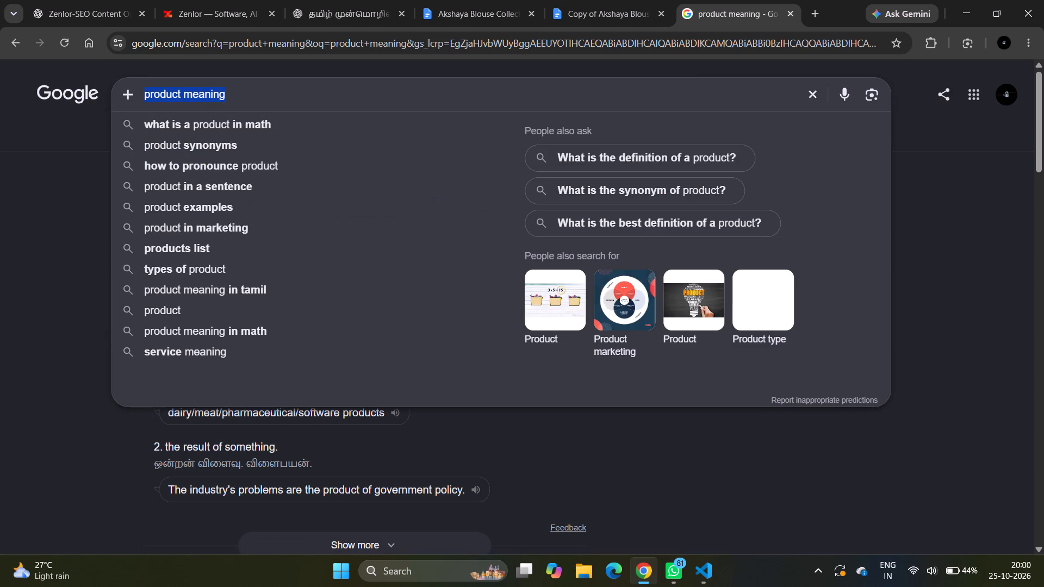
{"action": "type", "text": "google"}
{"action": "key", "text": "space"}
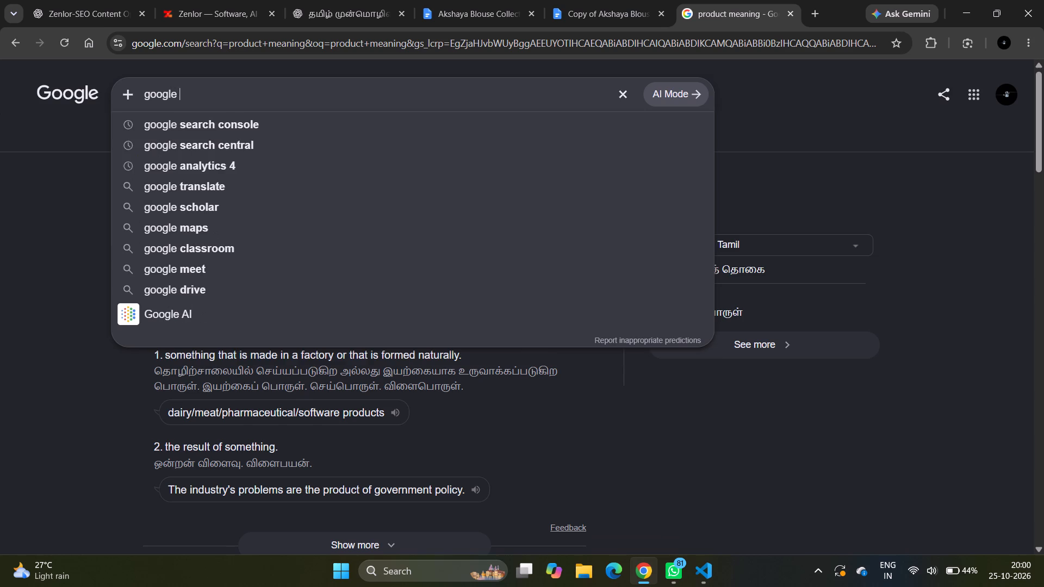
{"action": "key", "text": "Down"}
{"action": "key", "text": "Down"}
{"action": "key", "text": "Down"}
{"action": "key", "text": "Down"}
{"action": "key", "text": "Return"}
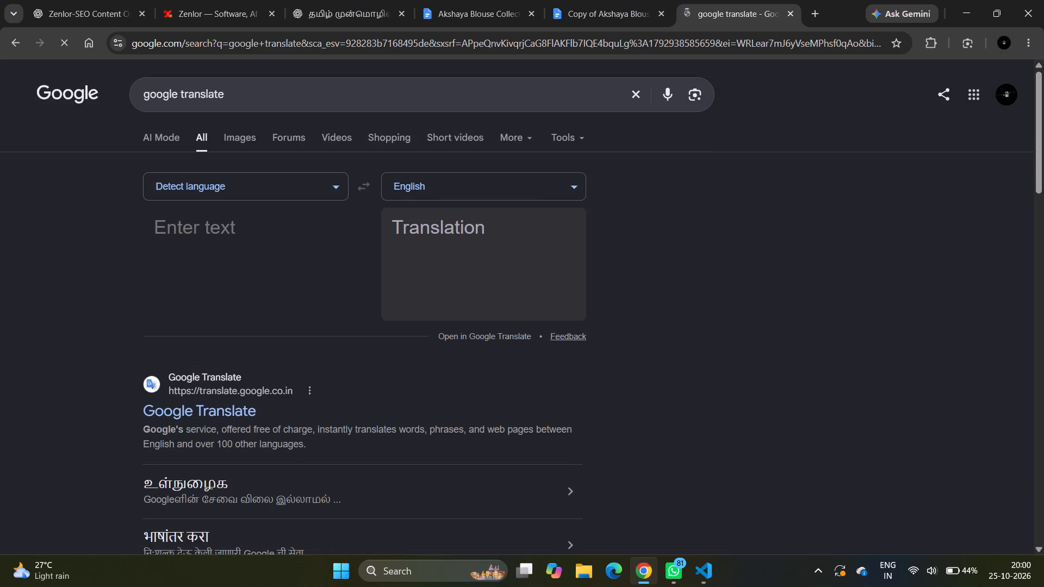
Set the translation box to translate from English to Tamil.
{"action": "left_click", "coordinate": [513, 168]}
{"action": "left_click", "coordinate": [495, 188]}
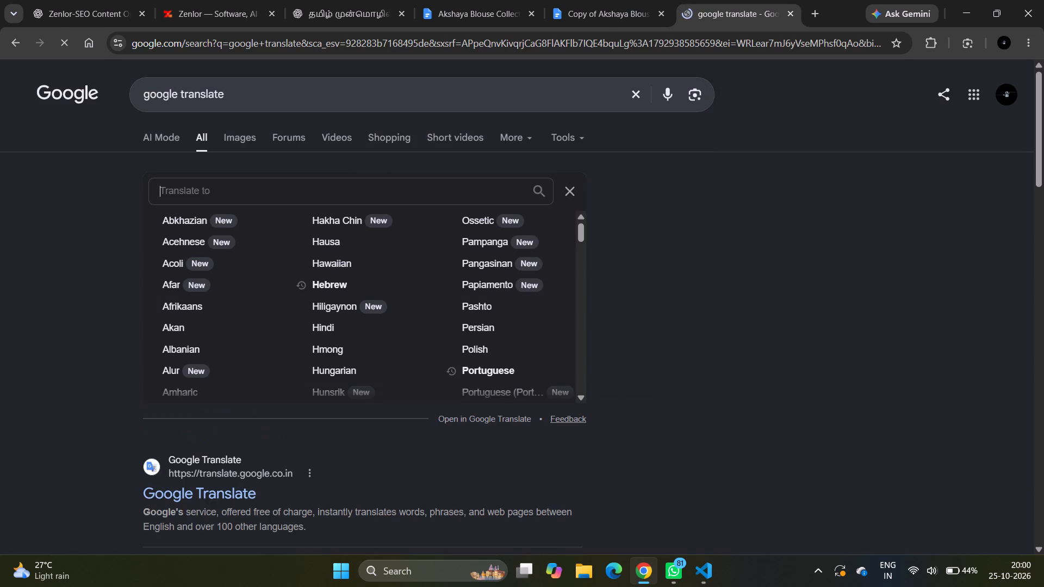
{"action": "type", "text": "tam"}
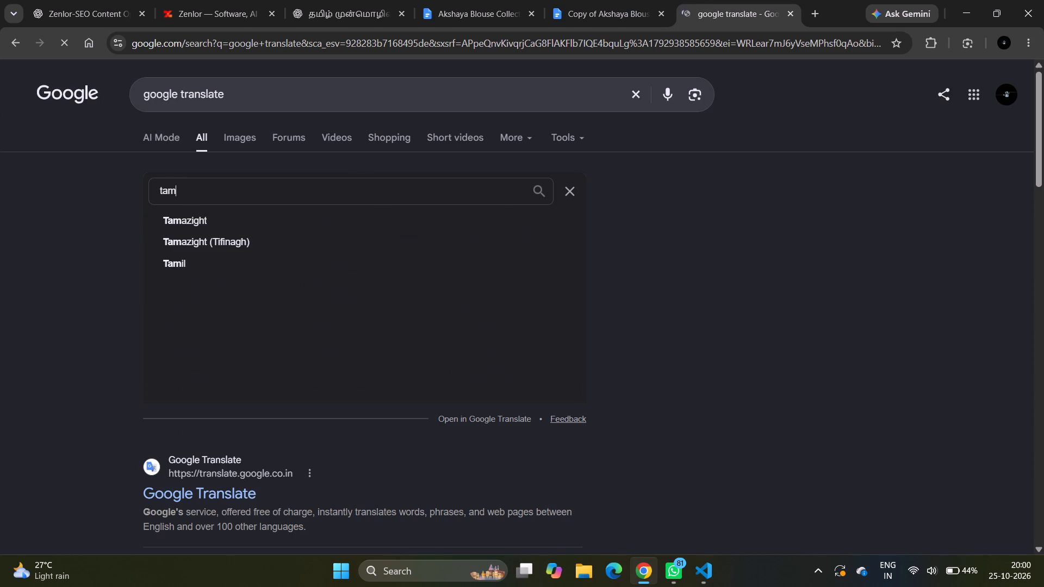
{"action": "key", "text": "Down"}
{"action": "key", "text": "Down"}
{"action": "key", "text": "Down"}
{"action": "key", "text": "Return"}
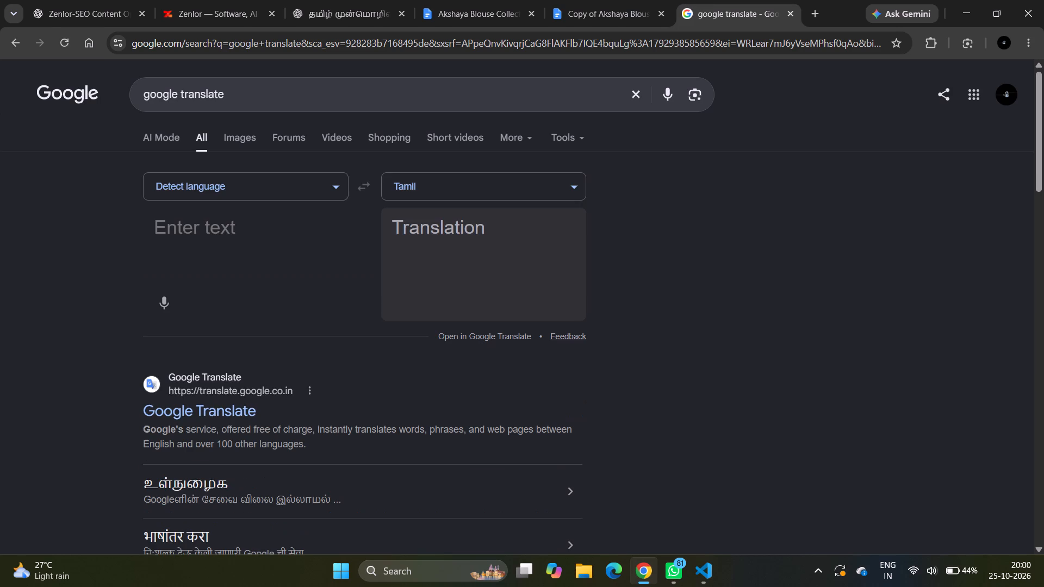
{"action": "left_click", "coordinate": [266, 196]}
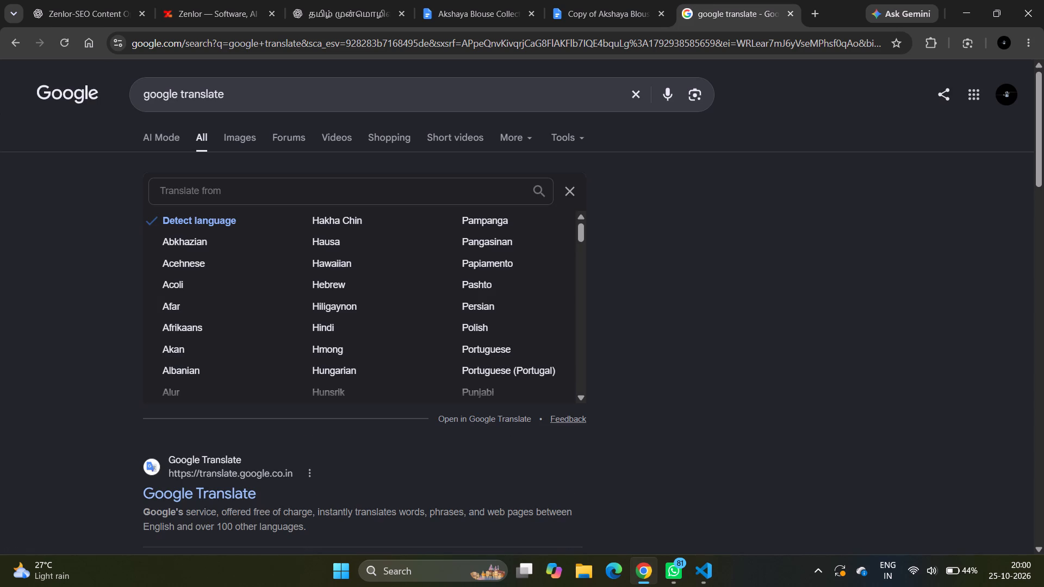
{"action": "type", "text": "engl"}
{"action": "key", "text": "Down"}
{"action": "key", "text": "Return"}
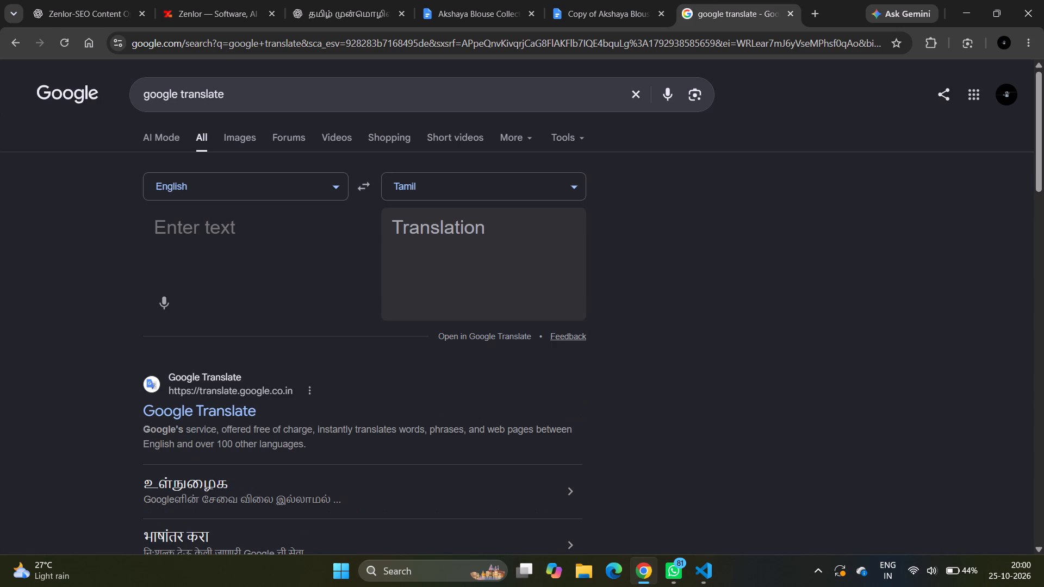
Copy the title "PRODUCT MANAGEMENT & MAINTENANCE PROPOSAL" from the original English proposal's cover page.
{"action": "left_click", "coordinate": [493, 0]}
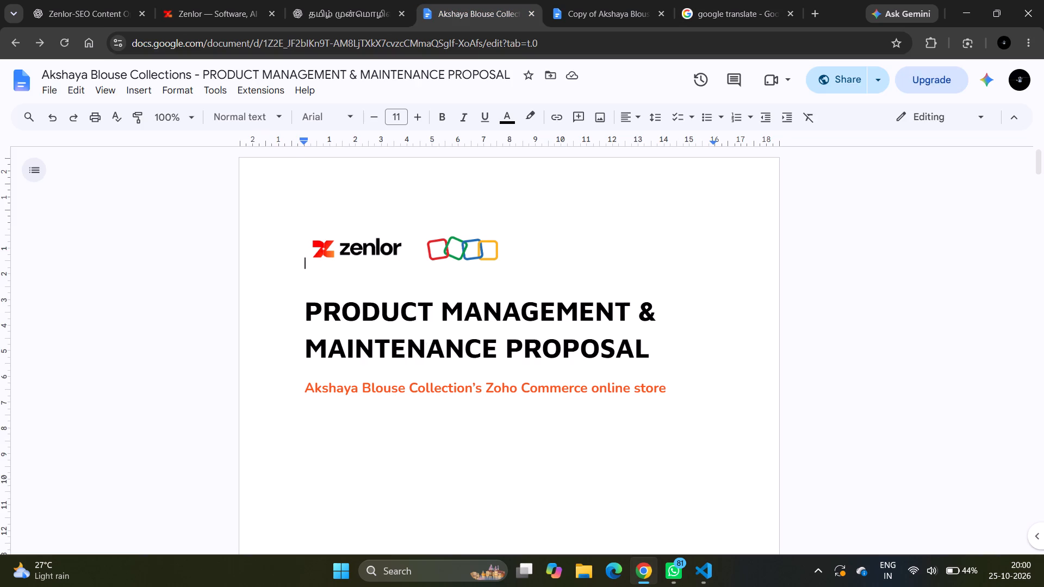
{"action": "scroll", "coordinate": [483, 387], "scroll_direction": "down", "scroll_amount": 1}
{"action": "left_click_drag", "start_coordinate": [304, 267], "coordinate": [645, 306]}
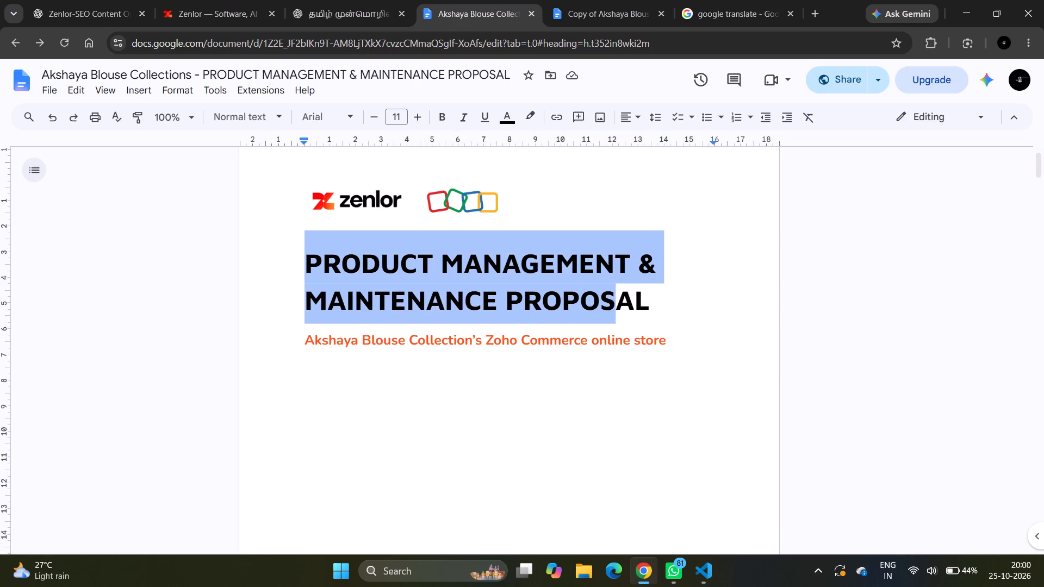
{"action": "left_click_drag", "start_coordinate": [645, 306], "coordinate": [654, 303]}
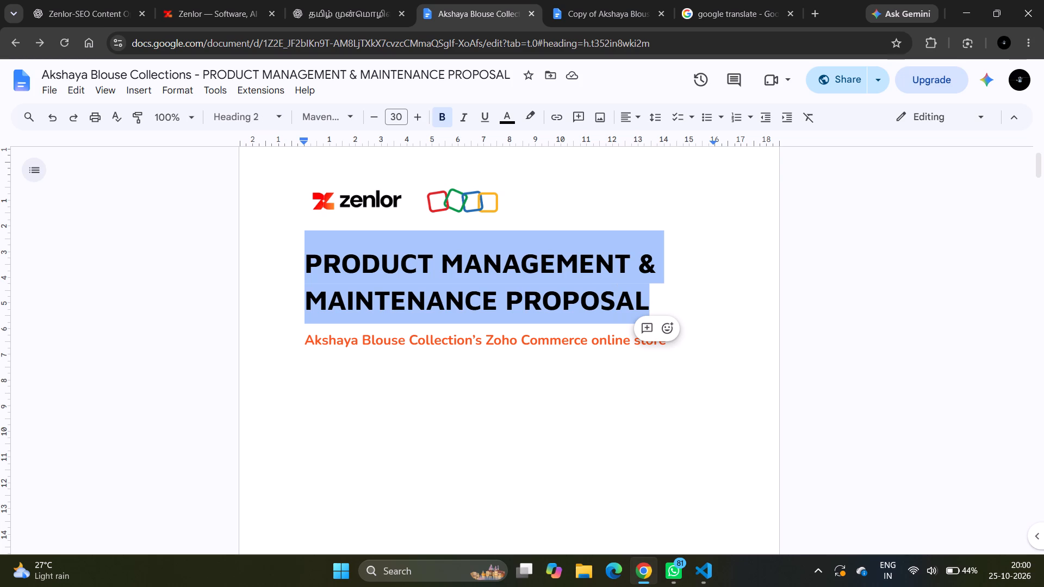
{"action": "key", "text": "ctrl+c"}
Translate the copied title "PRODUCT MANAGEMENT & MAINTENANCE PROPOSAL" into Tamil in the Google translation box.
{"action": "key", "text": "ctrl+Tab"}
{"action": "key", "text": "ctrl+Tab"}
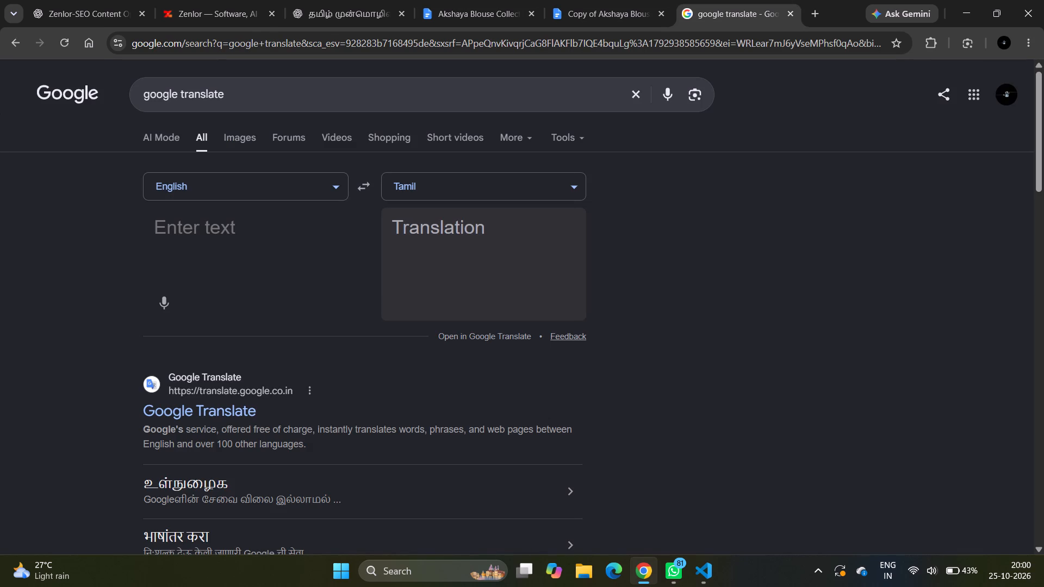
{"action": "left_click", "coordinate": [244, 228]}
{"action": "key", "text": "ctrl+v"}
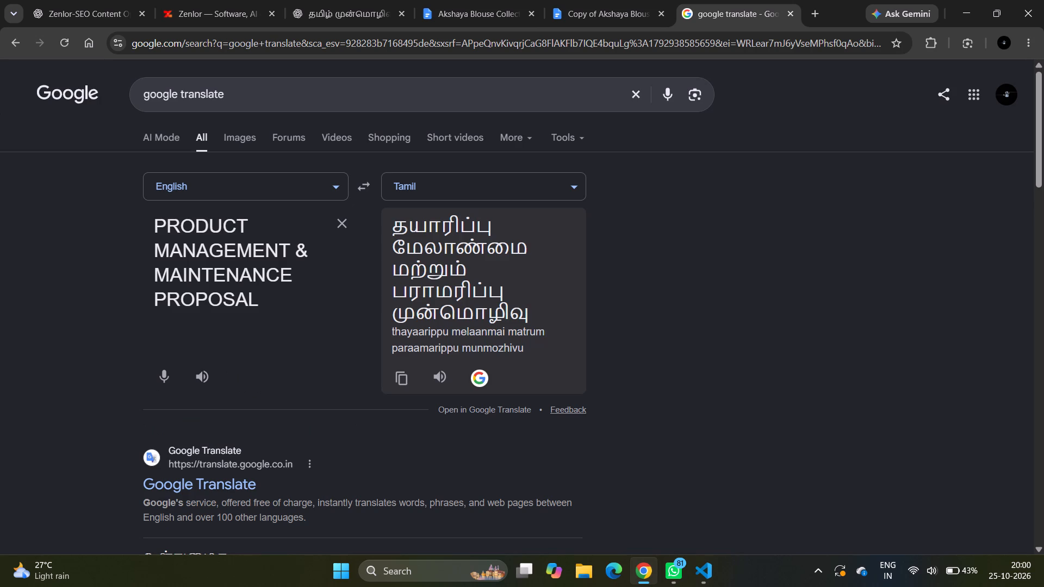
Replace the English cover title in the copied document with the page-two heading "தயாரிப்பு மேலாண்மை மற்றும் பராமரிப்பு முன்மொழிவு (PRODUCT MANAGEMENT & MAINTENANCE PROPOSAL)".
{"action": "left_click", "coordinate": [621, 0]}
{"action": "scroll", "coordinate": [450, 422], "scroll_direction": "down", "scroll_amount": 2}
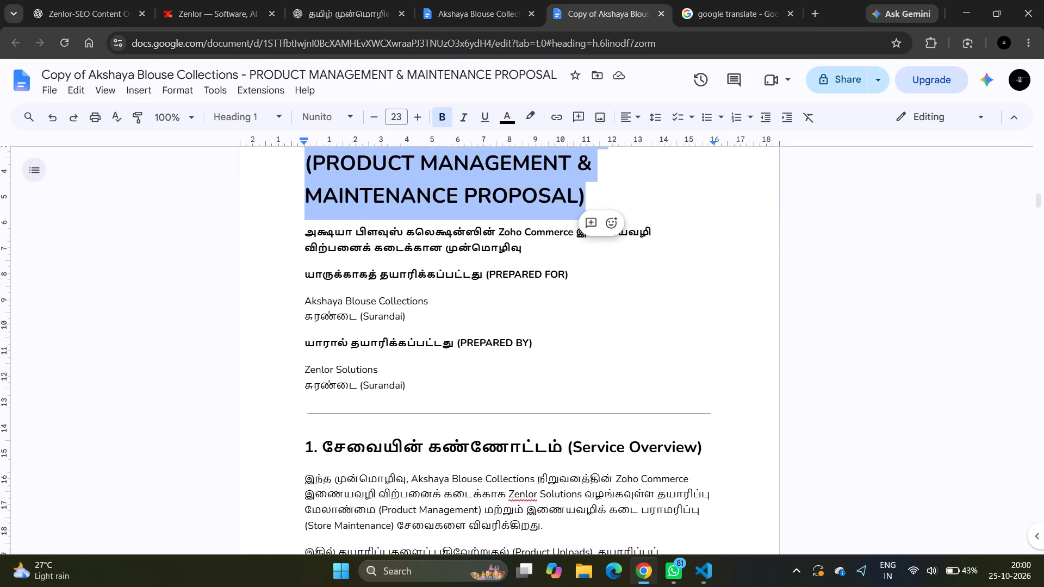
{"action": "scroll", "coordinate": [450, 422], "scroll_direction": "up", "scroll_amount": 2}
{"action": "key", "text": "ctrl+c"}
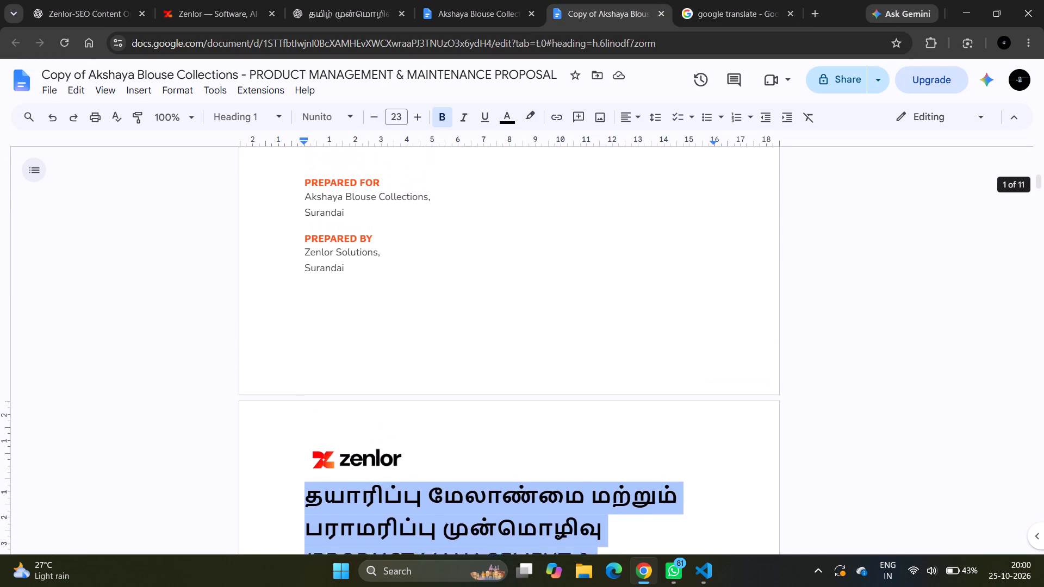
{"action": "scroll", "coordinate": [450, 422], "scroll_direction": "up", "scroll_amount": 3}
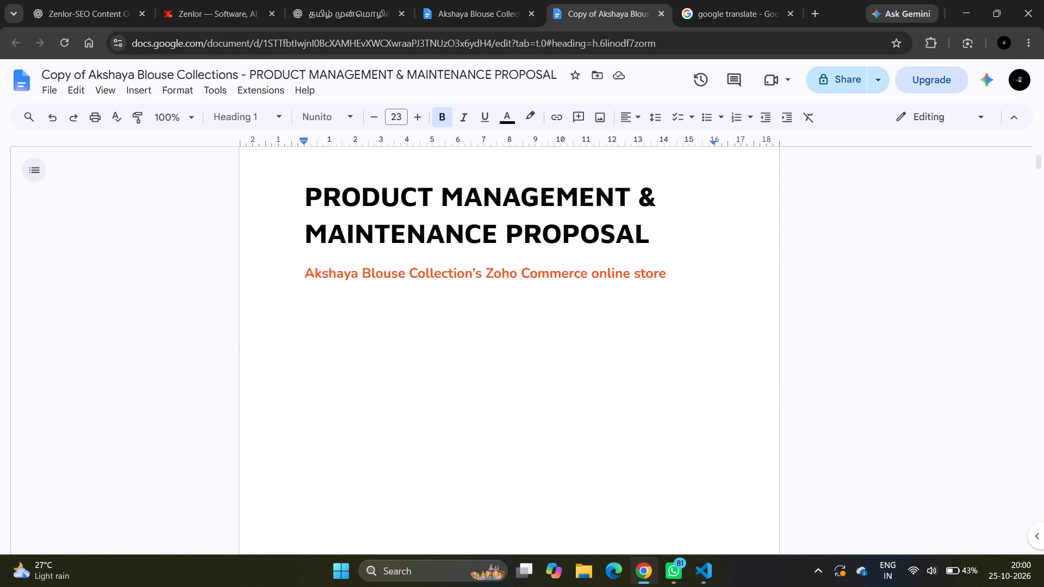
{"action": "left_click_drag", "start_coordinate": [306, 195], "coordinate": [683, 223]}
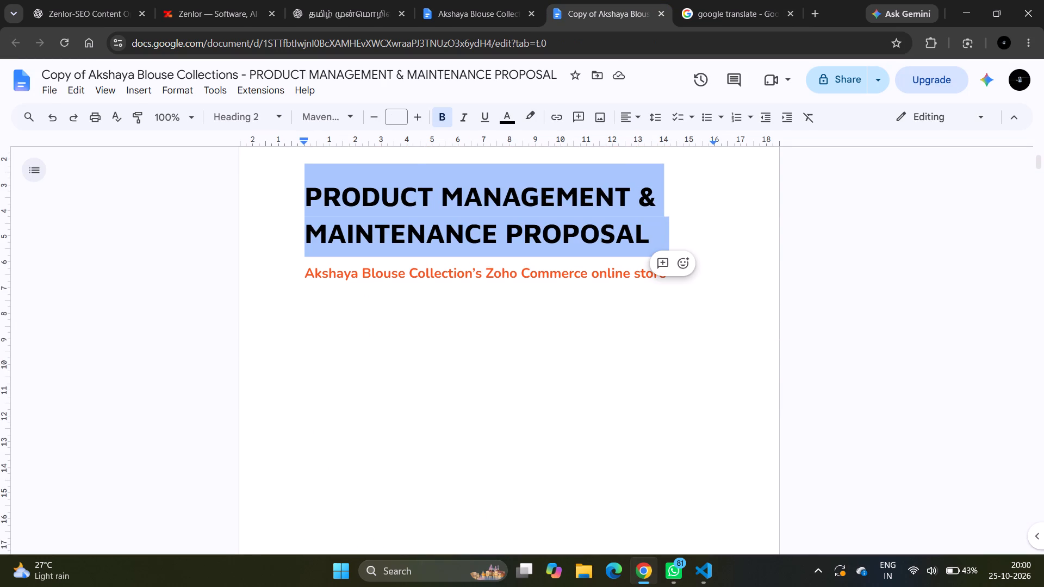
{"action": "key", "text": "shift+Left"}
{"action": "key", "text": "ctrl+v"}
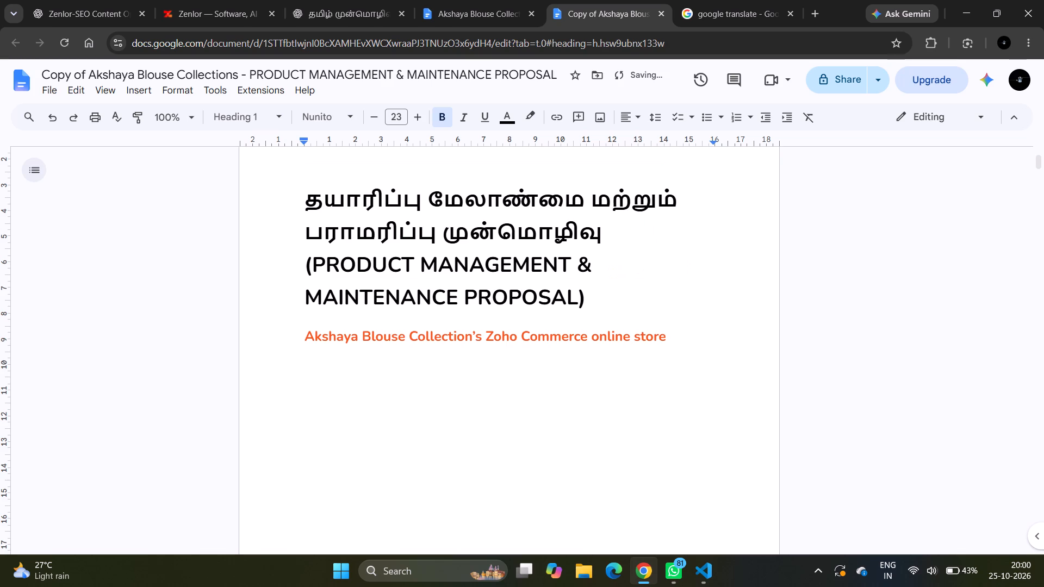
Change the font of the whole Tamil cover title from Nunito to the Maven font.
{"action": "left_click", "coordinate": [310, 202], "text": "shift"}
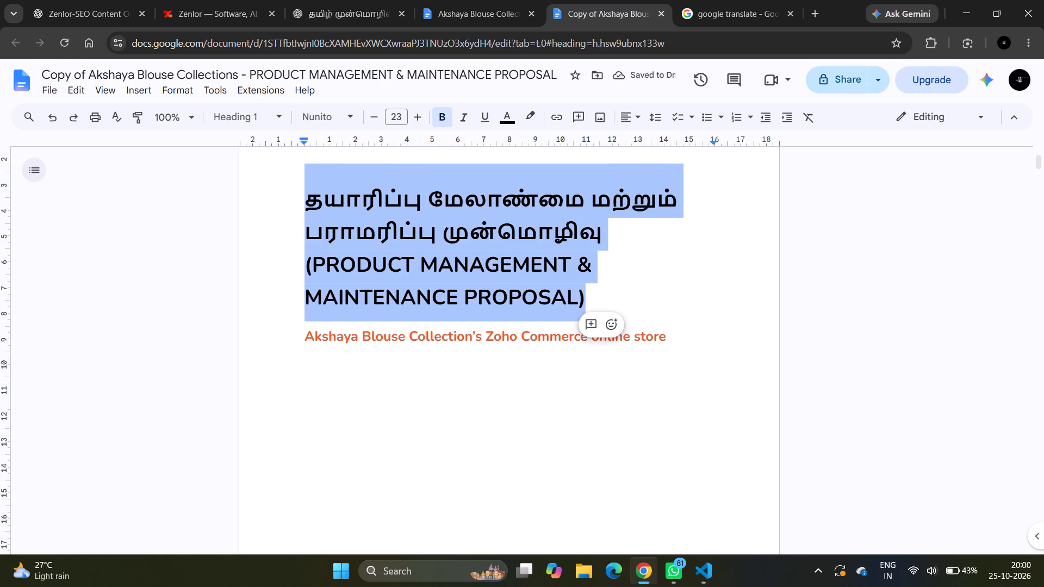
{"action": "left_click", "coordinate": [325, 108]}
{"action": "left_click", "coordinate": [338, 212]}
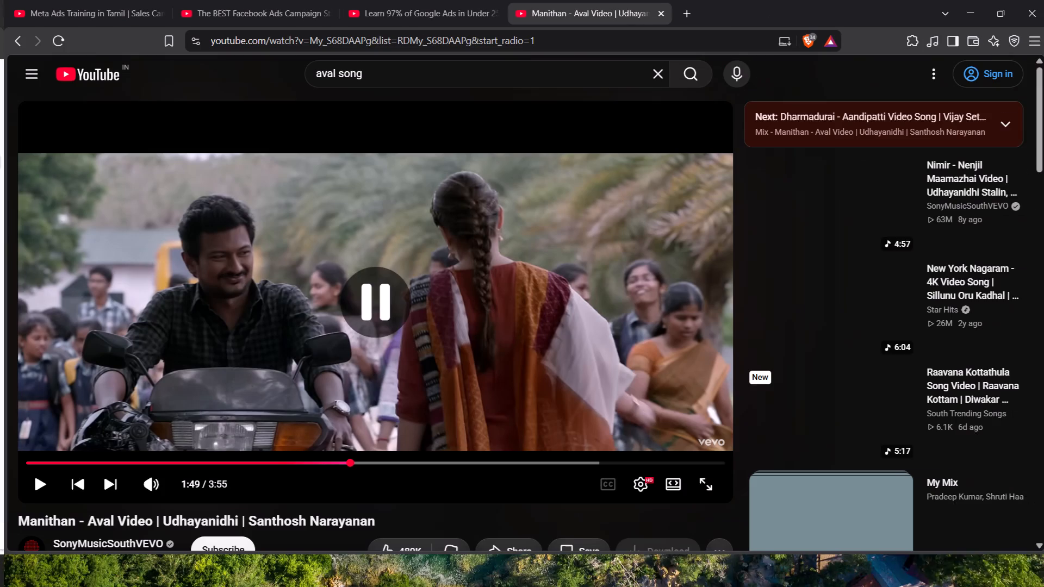
Switch to the Brave browser and pause the YouTube song video.
{"action": "key", "text": "space"}
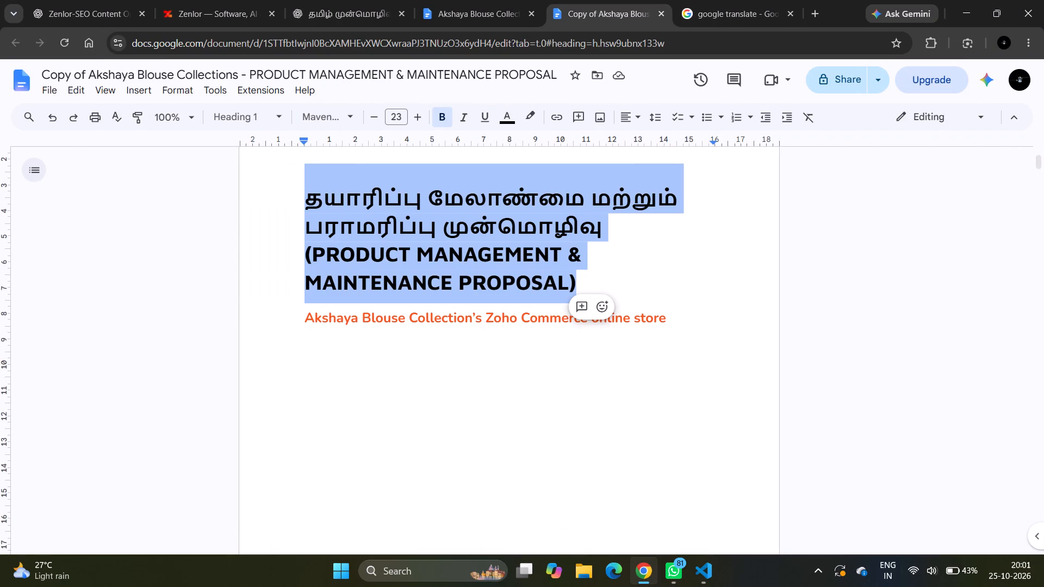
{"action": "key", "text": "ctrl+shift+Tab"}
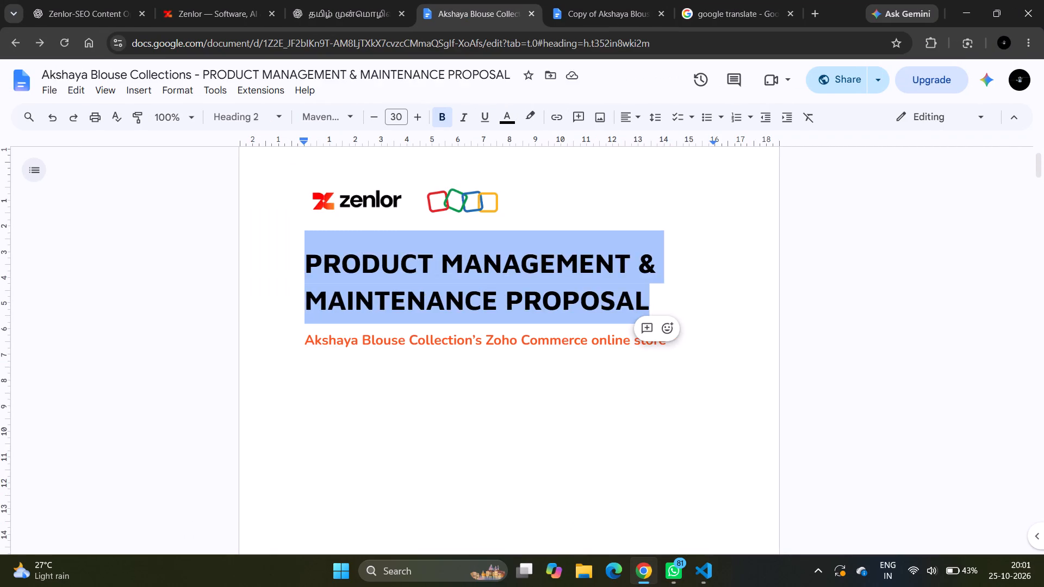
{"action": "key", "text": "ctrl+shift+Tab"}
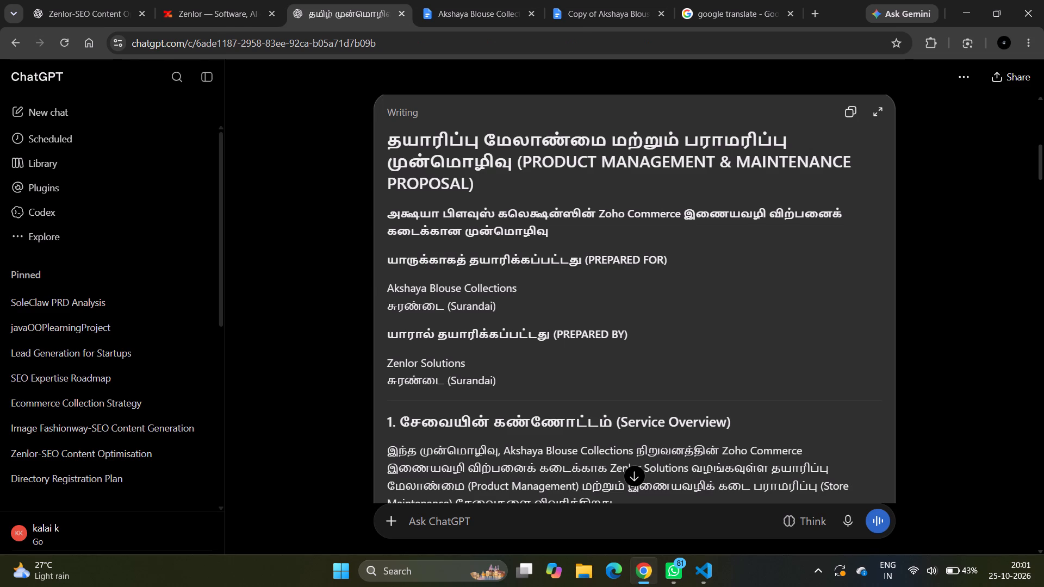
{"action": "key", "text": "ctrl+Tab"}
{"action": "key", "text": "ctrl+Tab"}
Copy the bold Tamil Zoho Commerce subtitle below the page-two heading to replace the orange English subtitle on the cover page.
{"action": "scroll", "coordinate": [449, 445], "scroll_direction": "down", "scroll_amount": 3}
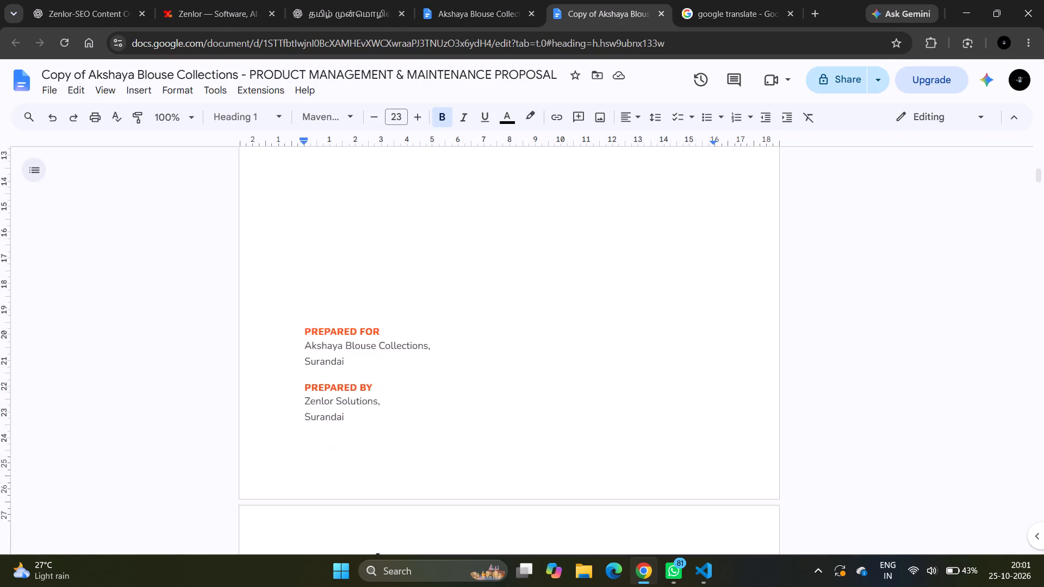
{"action": "scroll", "coordinate": [449, 445], "scroll_direction": "down", "scroll_amount": 3}
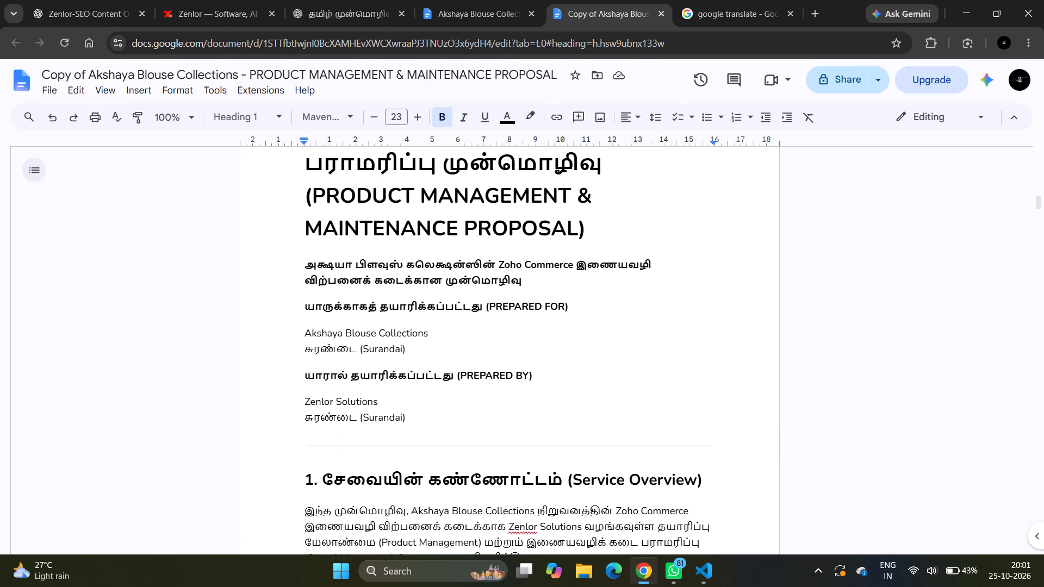
{"action": "left_click_drag", "start_coordinate": [523, 281], "coordinate": [308, 268]}
{"action": "key", "text": "ctrl+c"}
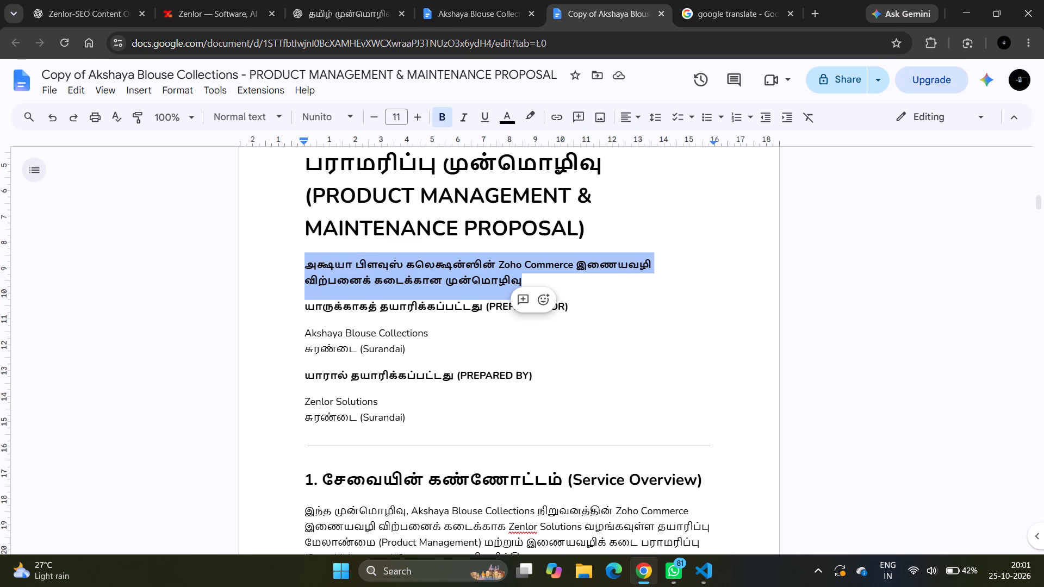
{"action": "scroll", "coordinate": [619, 285], "scroll_direction": "up", "scroll_amount": 4}
{"action": "scroll", "coordinate": [619, 285], "scroll_direction": "down", "scroll_amount": 1}
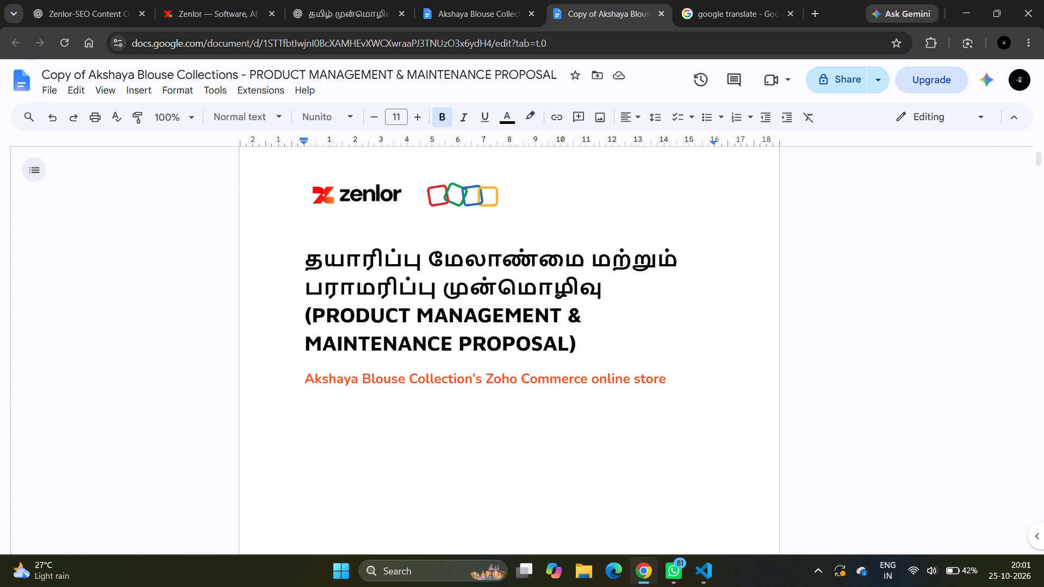
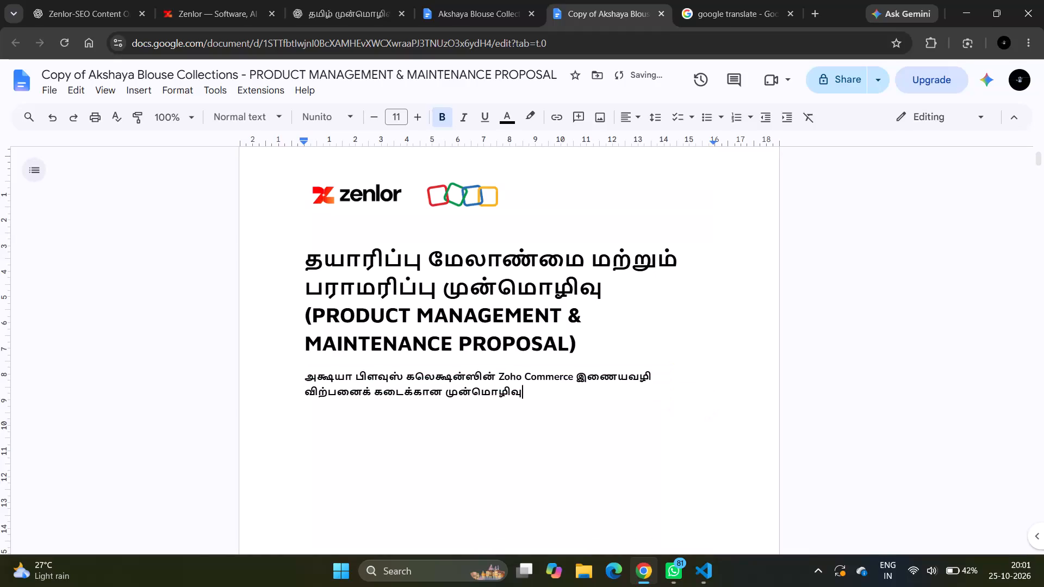
Colour the Tamil Zoho Commerce subtitle on the cover page with the custom orange.
{"action": "left_click", "coordinate": [302, 377], "text": "shift"}
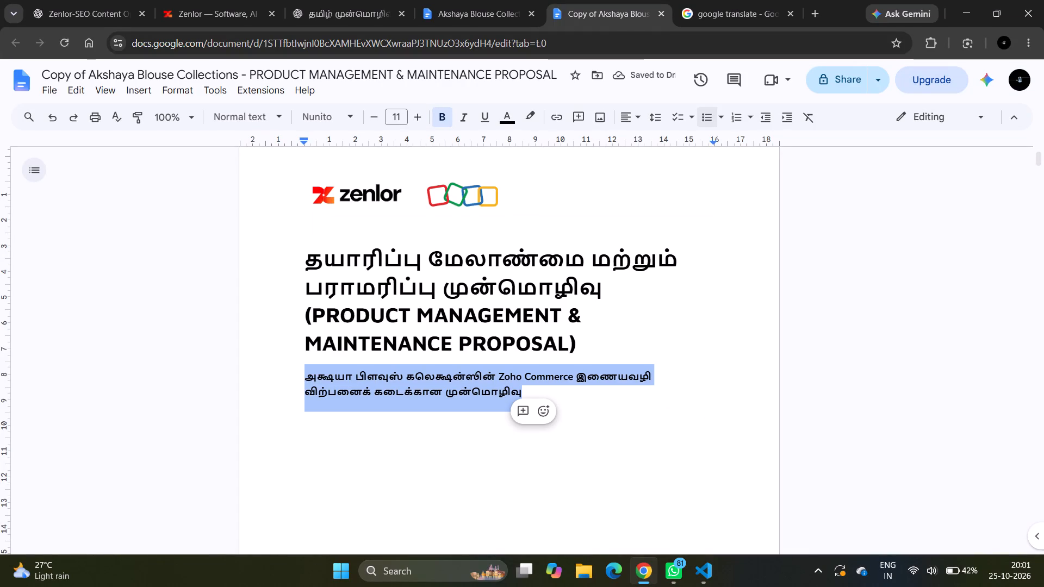
{"action": "left_click", "coordinate": [516, 121]}
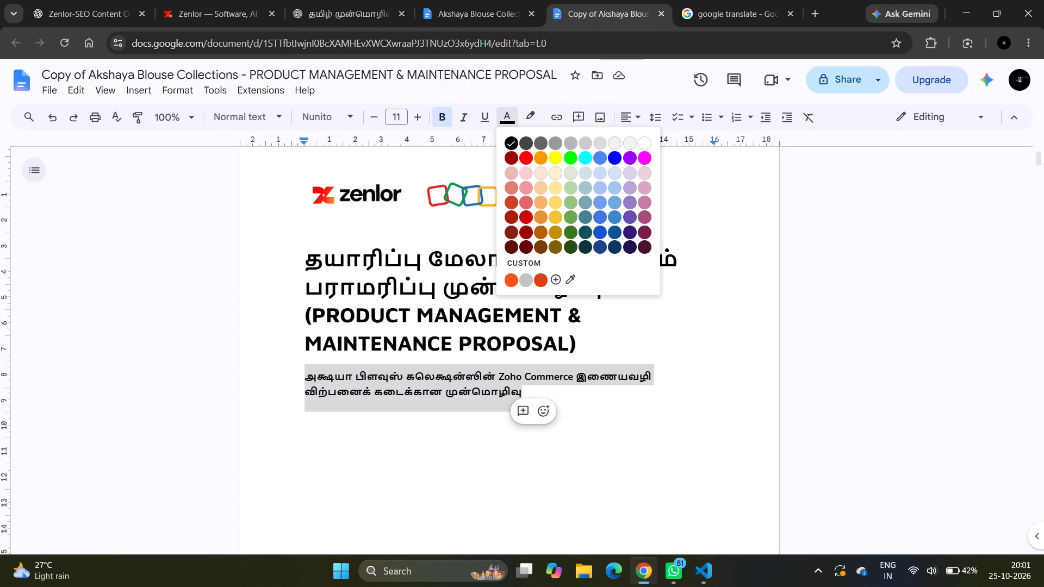
{"action": "left_click", "coordinate": [512, 280]}
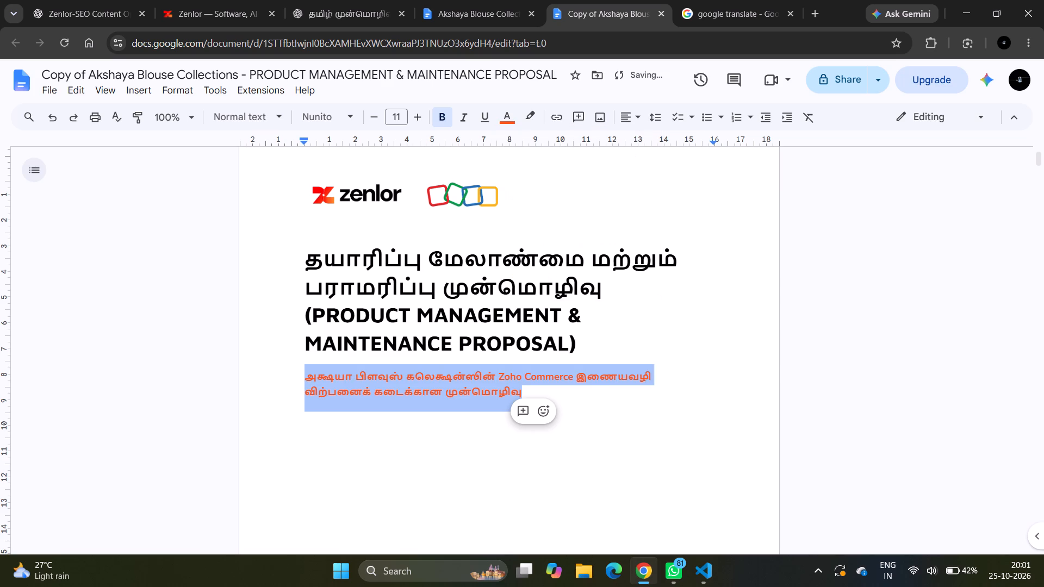
{"action": "left_click", "coordinate": [453, 428]}
Replace the English PREPARED FOR block on the cover page with a copy of the Tamil "யாருக்காகத் தயாரிக்கப்பட்டது (PREPARED FOR)" block from page two, including its company and place lines.
{"action": "scroll", "coordinate": [453, 428], "scroll_direction": "down", "scroll_amount": 1}
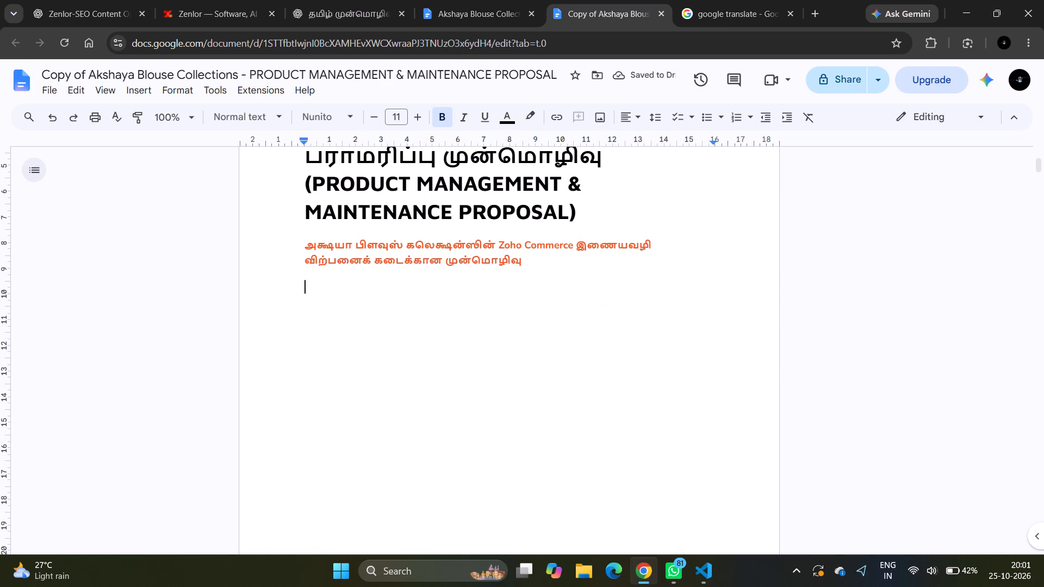
{"action": "scroll", "coordinate": [453, 428], "scroll_direction": "down", "scroll_amount": 1}
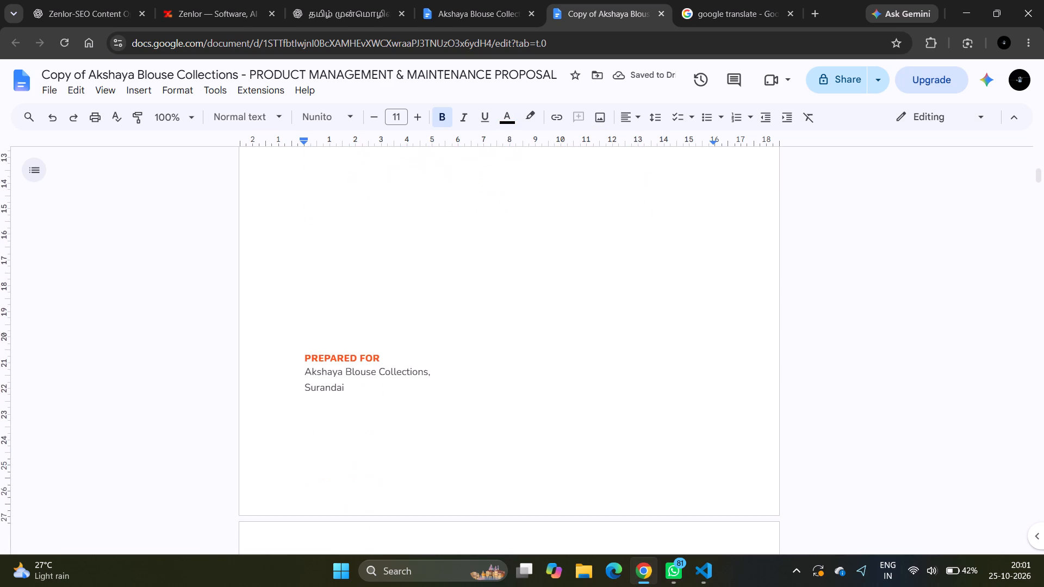
{"action": "scroll", "coordinate": [453, 428], "scroll_direction": "down", "scroll_amount": 2}
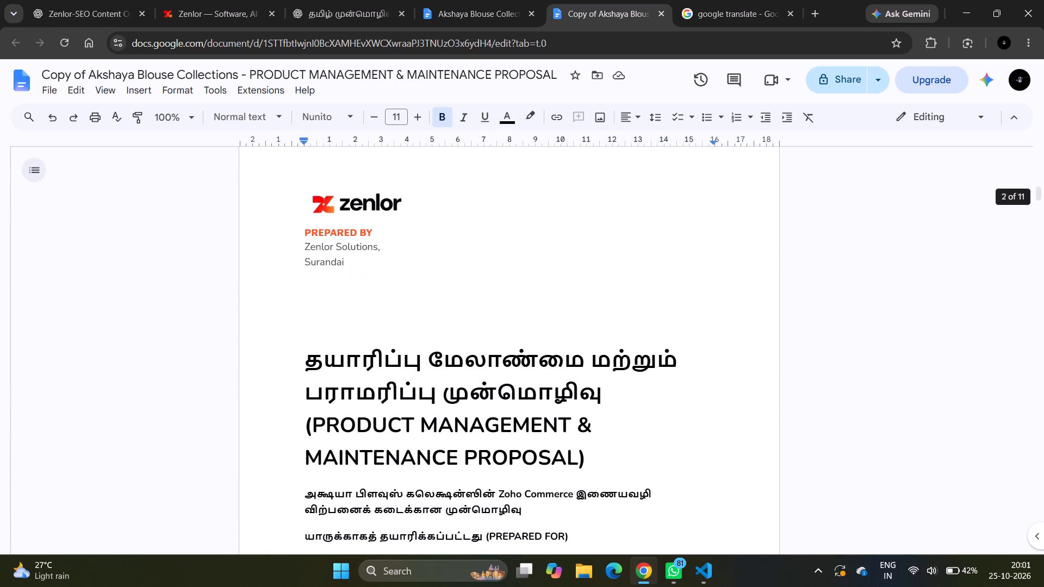
{"action": "scroll", "coordinate": [466, 346], "scroll_direction": "down", "scroll_amount": 2}
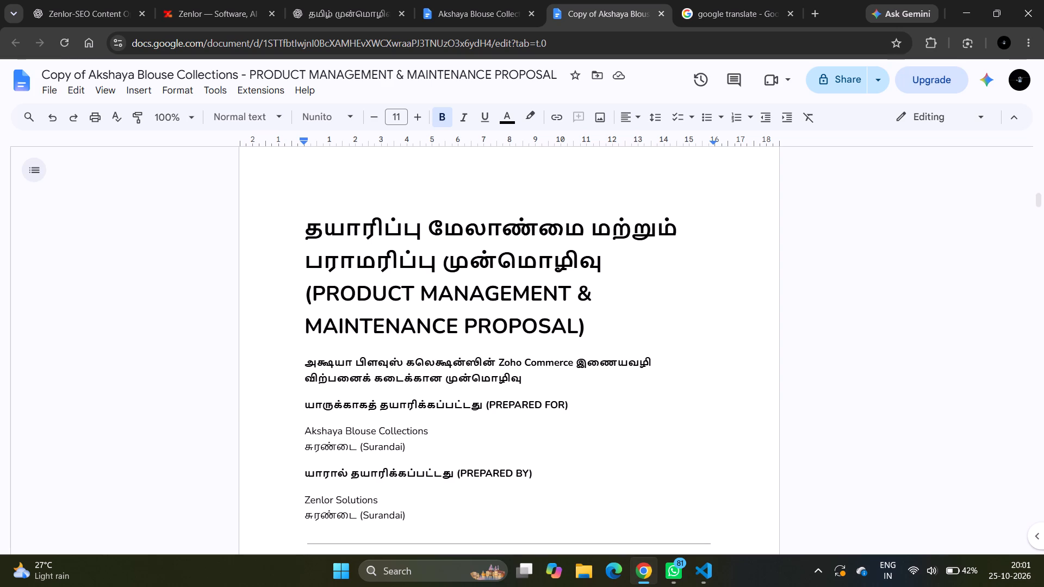
{"action": "left_click_drag", "start_coordinate": [306, 407], "coordinate": [394, 452]}
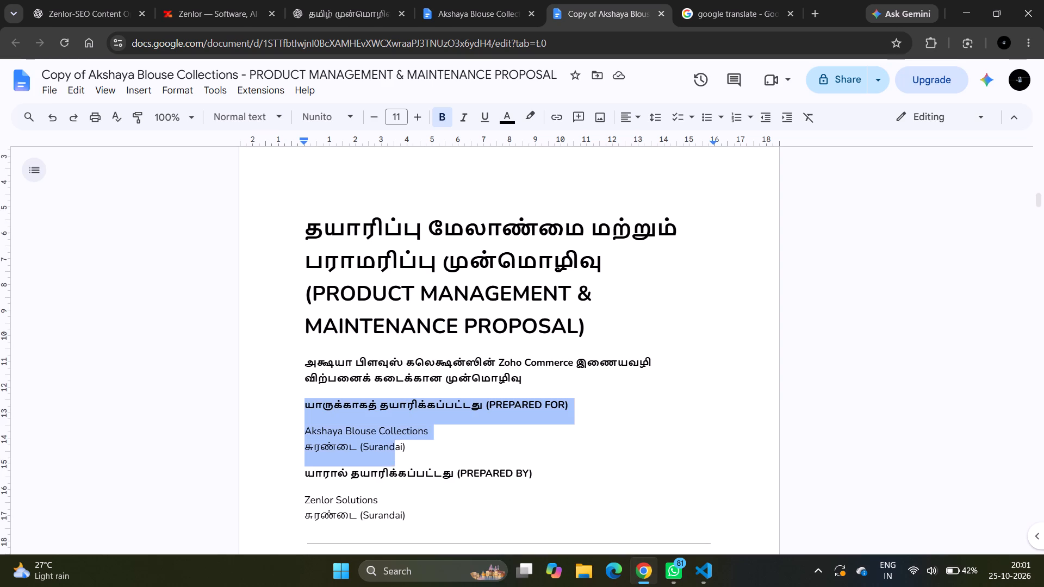
{"action": "left_click_drag", "start_coordinate": [394, 452], "coordinate": [404, 448]}
{"action": "key", "text": "shift+Right"}
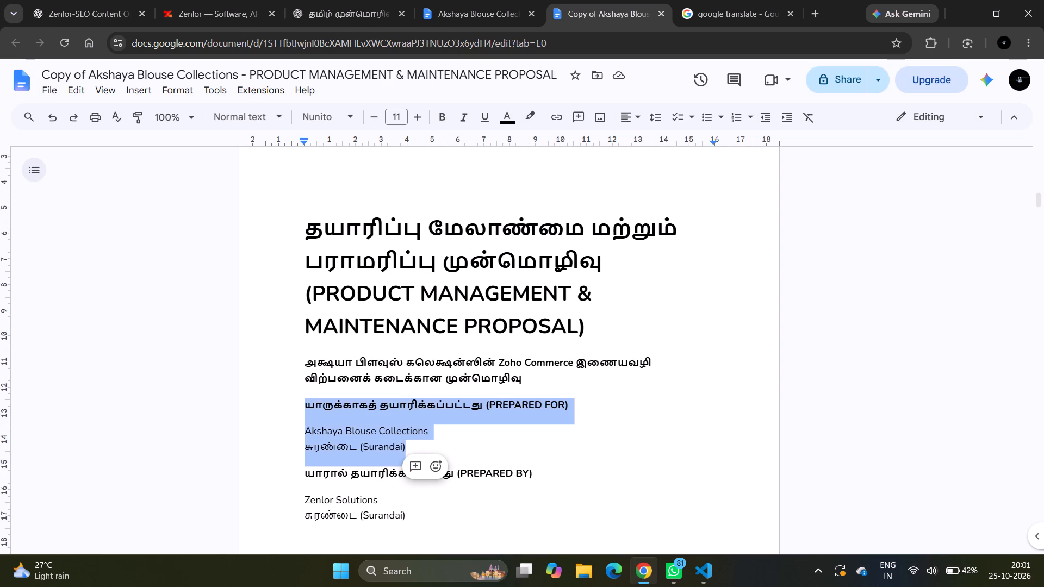
{"action": "key", "text": "ctrl+c"}
{"action": "key", "text": "ctrl+c"}
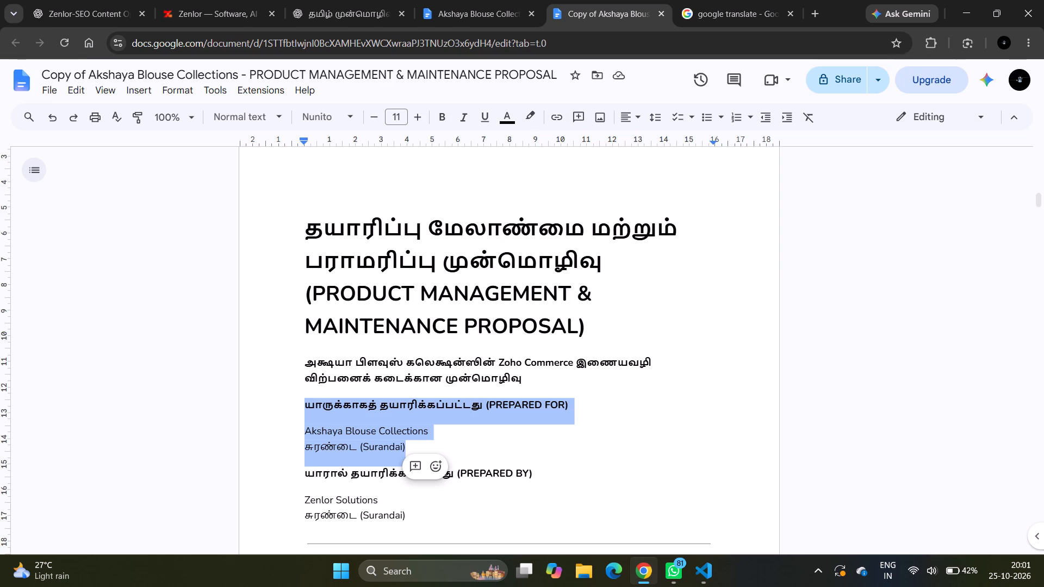
{"action": "scroll", "coordinate": [496, 383], "scroll_direction": "up", "scroll_amount": 4}
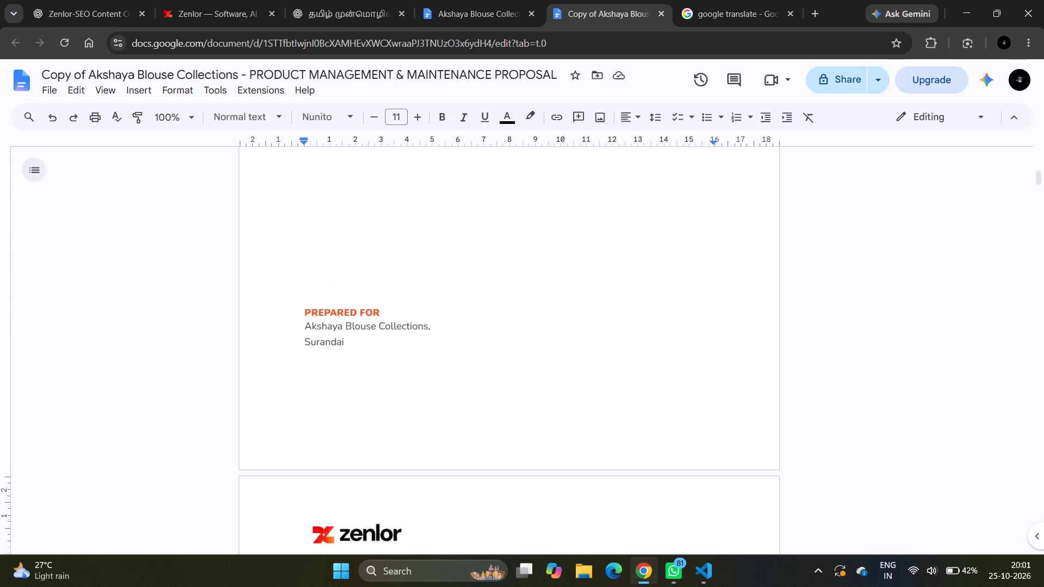
{"action": "left_click_drag", "start_coordinate": [349, 339], "coordinate": [306, 318]}
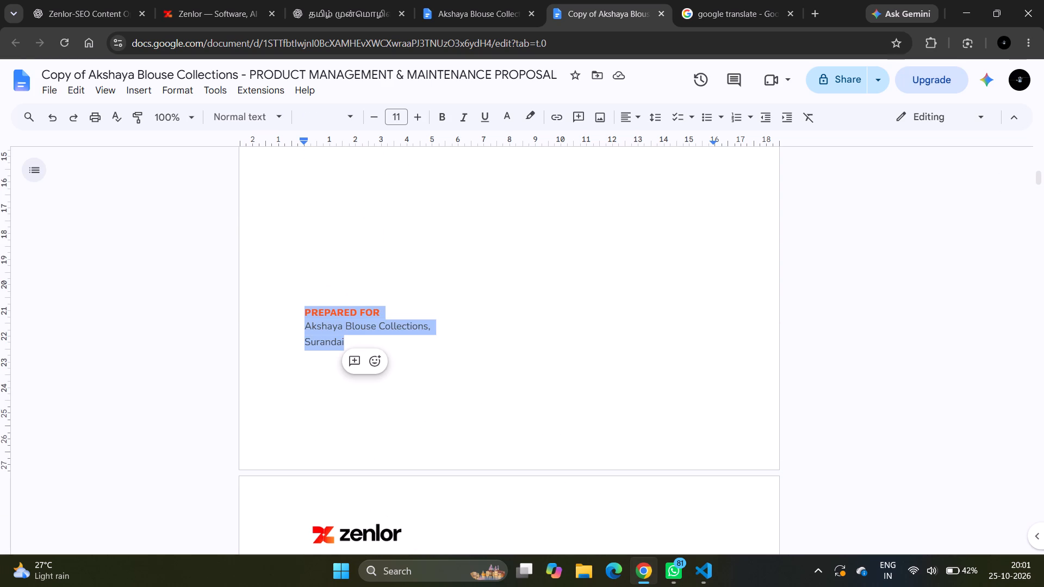
{"action": "key", "text": "ctrl+v"}
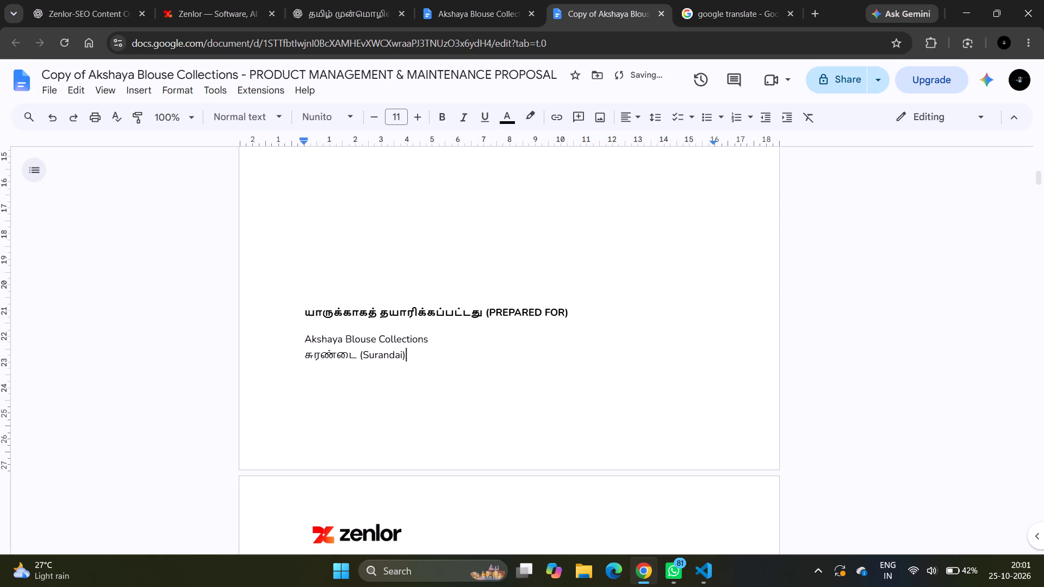
Colour the Tamil PREPARED FOR heading on the cover page with the custom orange.
{"action": "scroll", "coordinate": [306, 318], "scroll_direction": "down", "scroll_amount": 1}
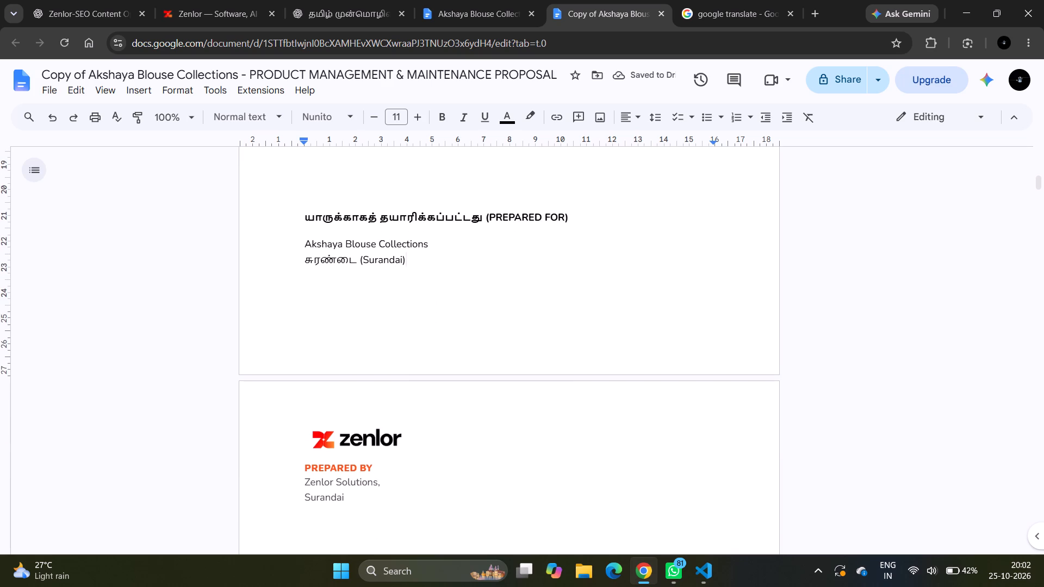
{"action": "left_click", "coordinate": [306, 220]}
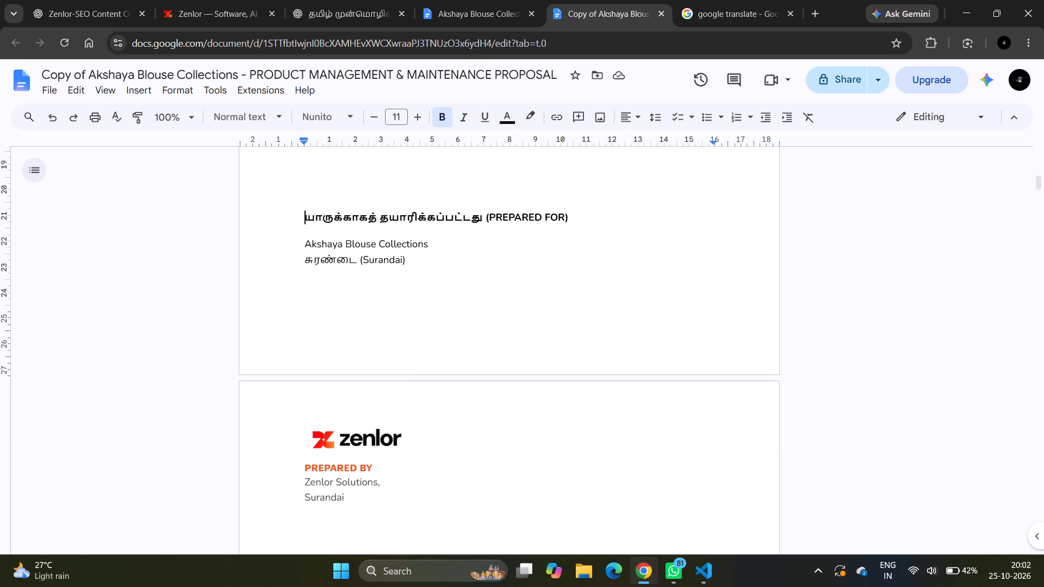
{"action": "left_click", "coordinate": [575, 216], "text": "shift"}
{"action": "left_click", "coordinate": [516, 116]}
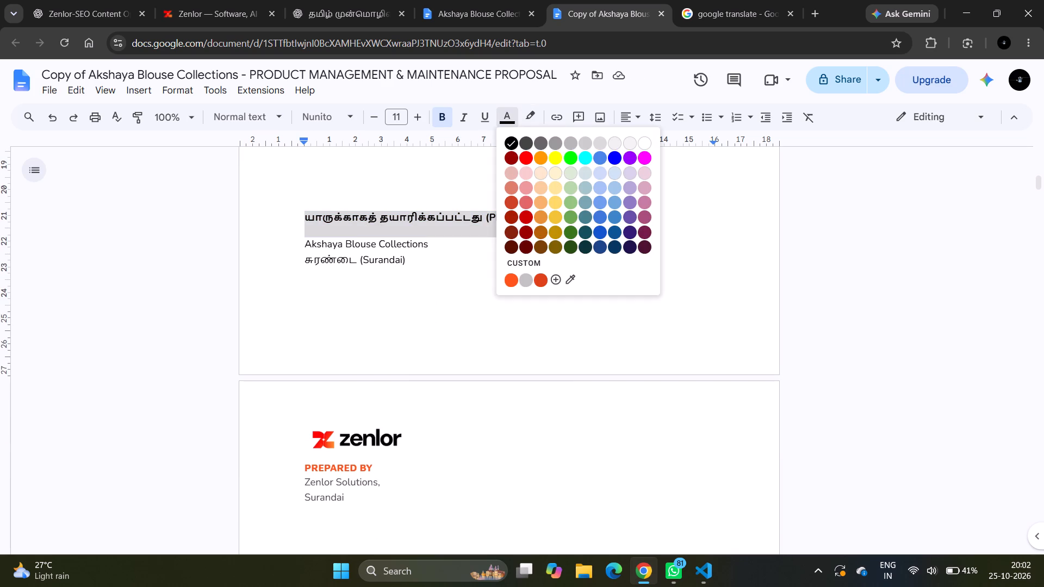
{"action": "left_click", "coordinate": [513, 276]}
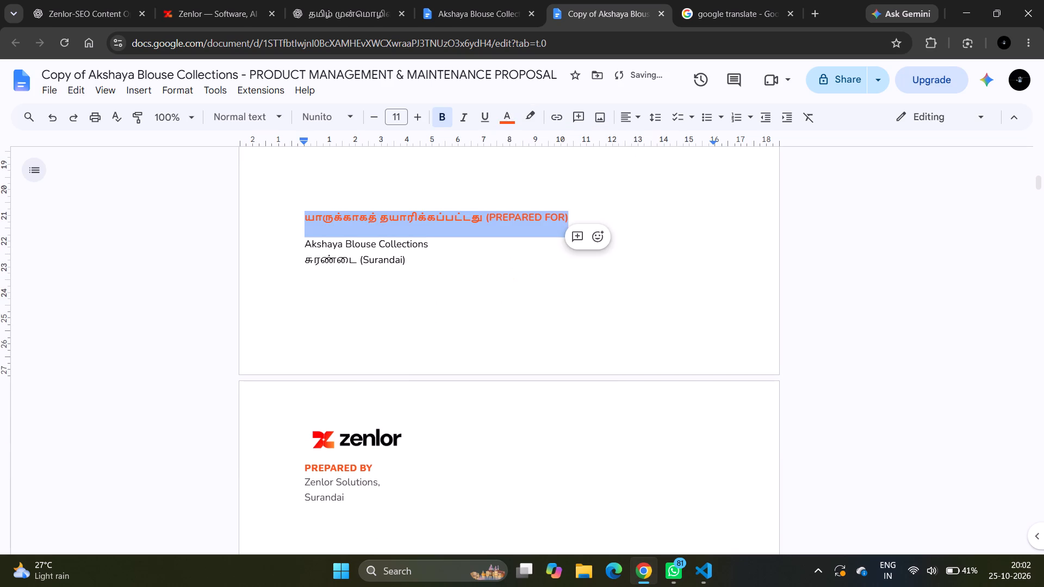
Copy the Tamil "யாரால் தயாரிக்கப்பட்டது (PREPARED BY)" block on page two, including its Zenlor Solutions and Surandai lines.
{"action": "left_click", "coordinate": [458, 302]}
{"action": "scroll", "coordinate": [458, 302], "scroll_direction": "down", "scroll_amount": 1}
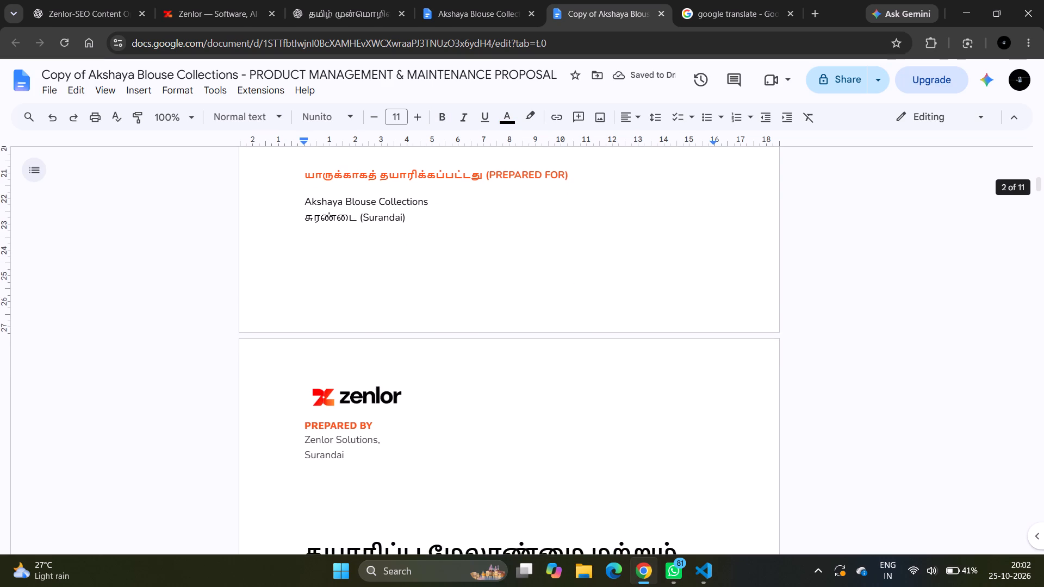
{"action": "scroll", "coordinate": [458, 302], "scroll_direction": "down", "scroll_amount": 3}
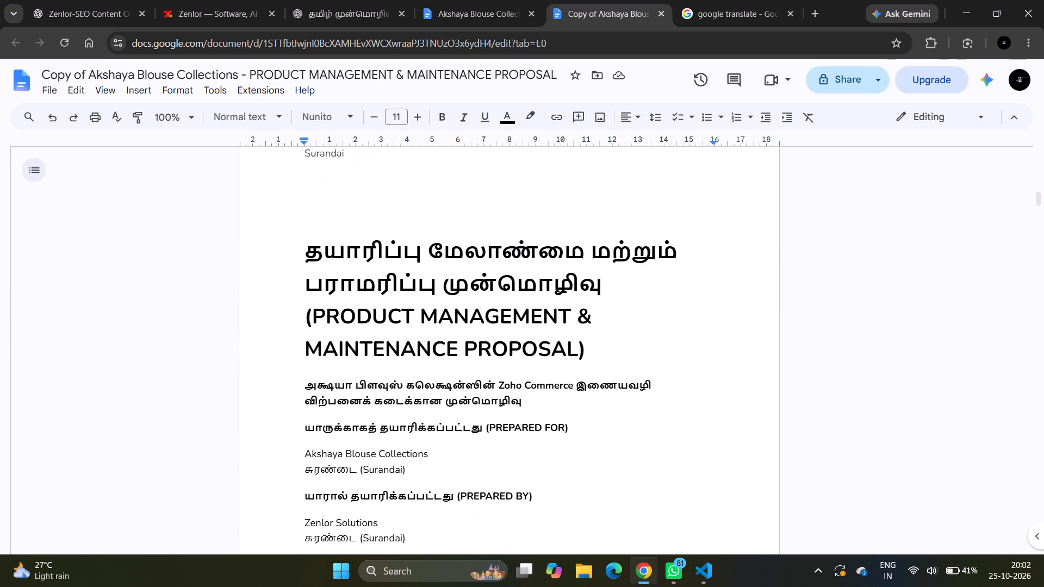
{"action": "scroll", "coordinate": [458, 302], "scroll_direction": "down", "scroll_amount": 2}
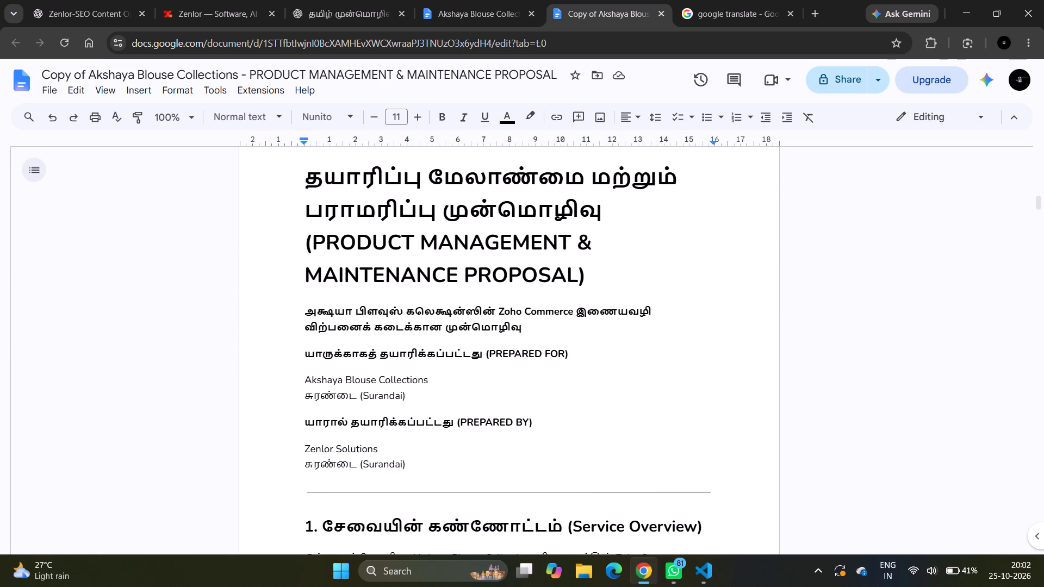
{"action": "left_click_drag", "start_coordinate": [306, 423], "coordinate": [394, 449]}
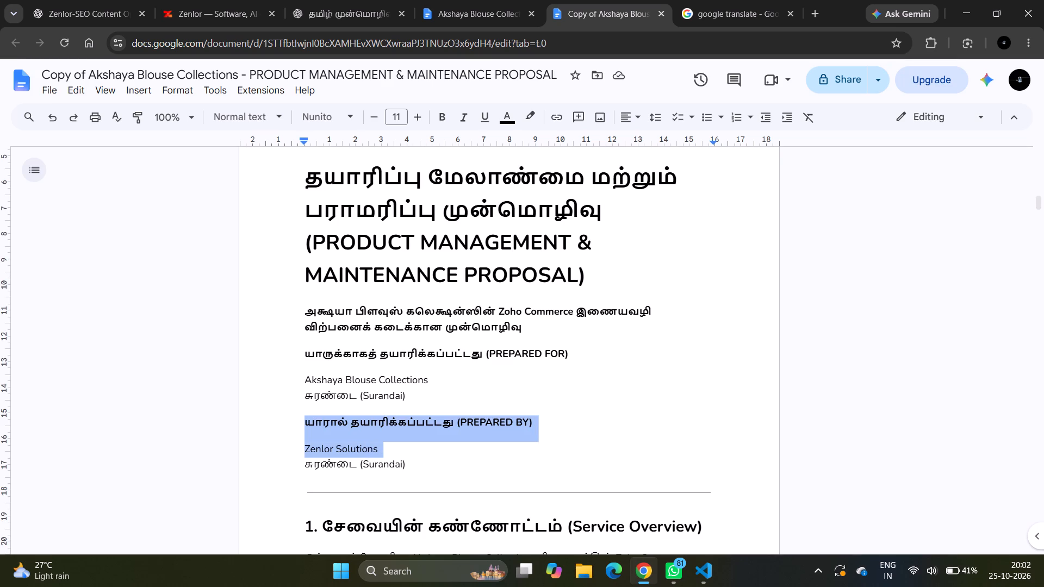
{"action": "left_click_drag", "start_coordinate": [394, 449], "coordinate": [405, 461]}
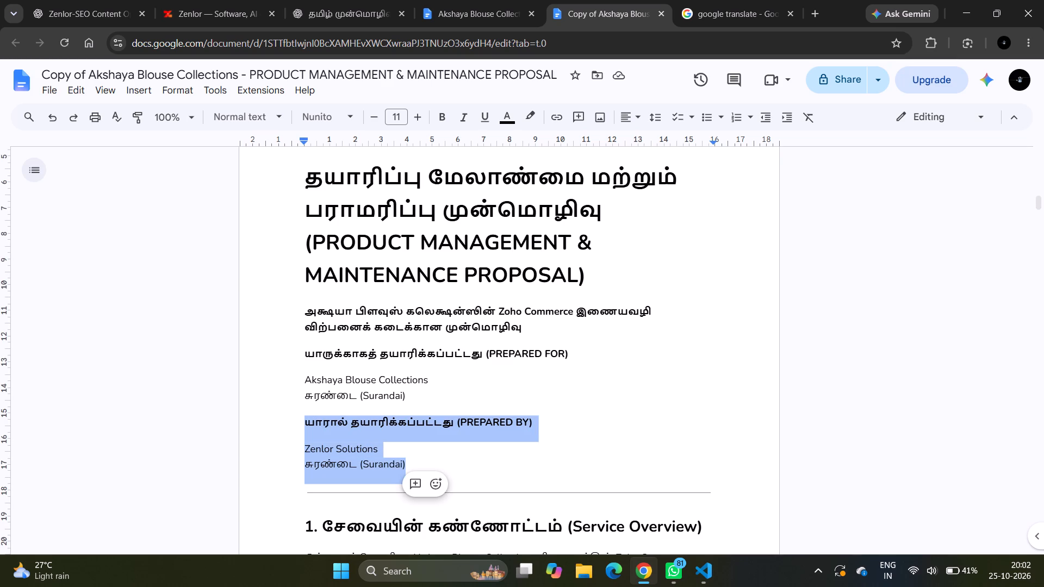
{"action": "key", "text": "ctrl+c"}
{"action": "key", "text": "ctrl+c"}
{"action": "key", "text": "ctrl+c"}
{"action": "key", "text": "ctrl+c"}
Delete three empty lines above the Tamil PREPARED FOR heading to pull the English PREPARED BY block back onto the cover page.
{"action": "scroll", "coordinate": [469, 285], "scroll_direction": "up", "scroll_amount": 3}
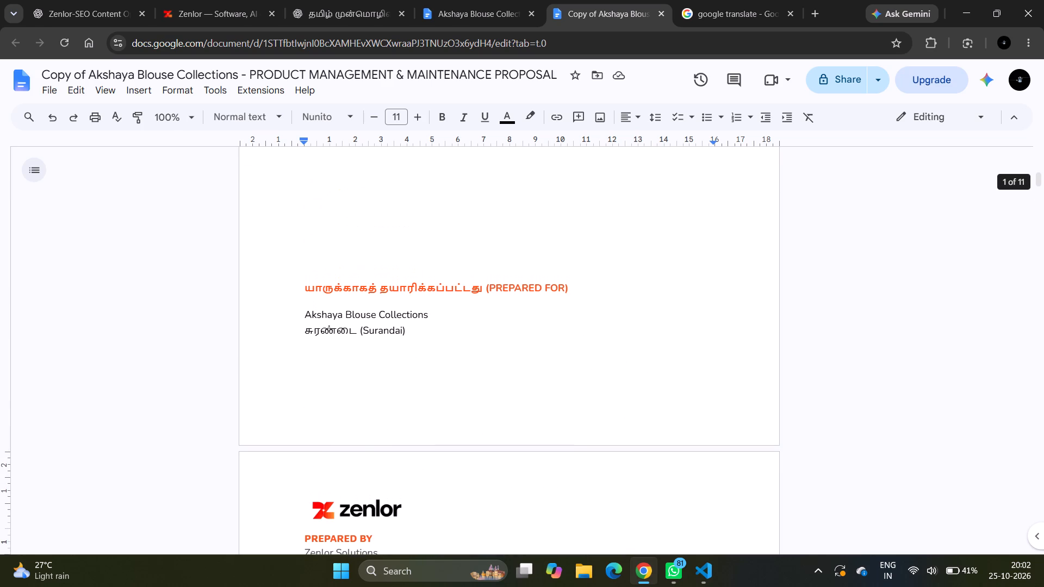
{"action": "left_click", "coordinate": [334, 372]}
{"action": "left_click", "coordinate": [412, 338]}
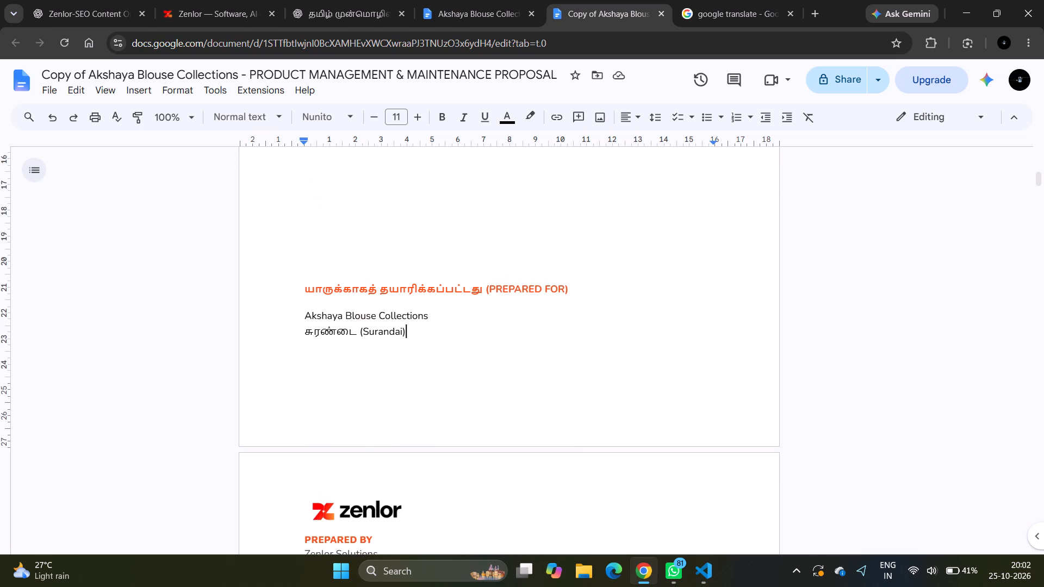
{"action": "left_click", "coordinate": [299, 270]}
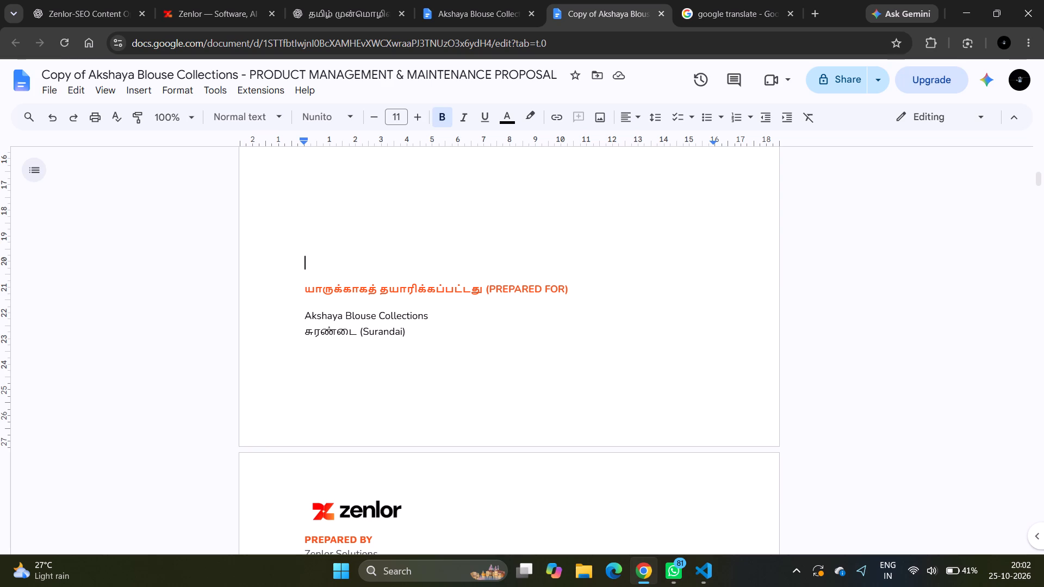
{"action": "key", "text": "BackSpace"}
{"action": "key", "text": "BackSpace"}
{"action": "key", "text": "BackSpace"}
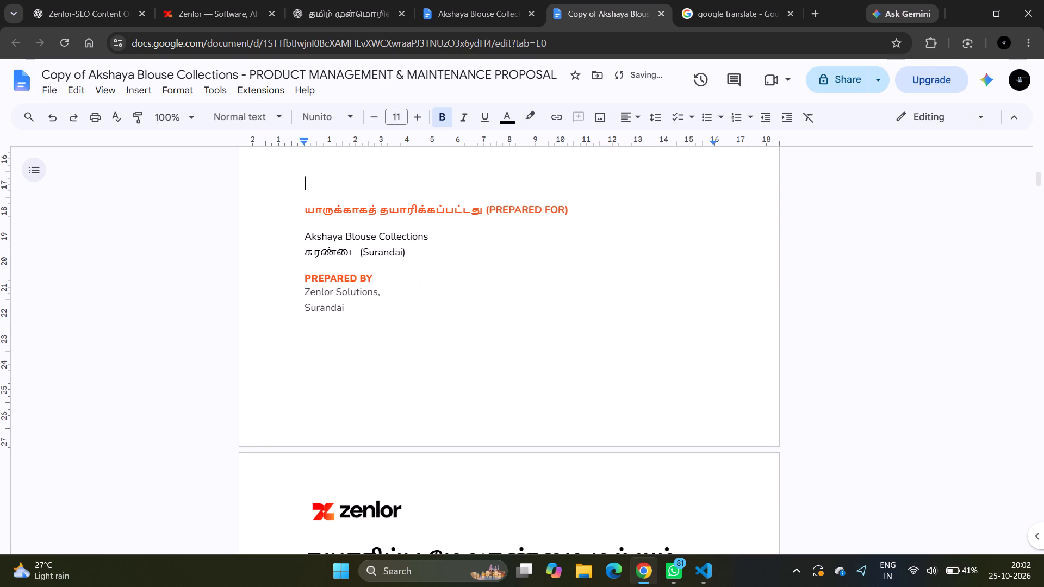
Replace the English PREPARED BY block with the copied Tamil "யாரால் தயாரிக்கப்பட்டது (PREPARED BY)" block for Zenlor Solutions.
{"action": "left_click_drag", "start_coordinate": [348, 316], "coordinate": [306, 282]}
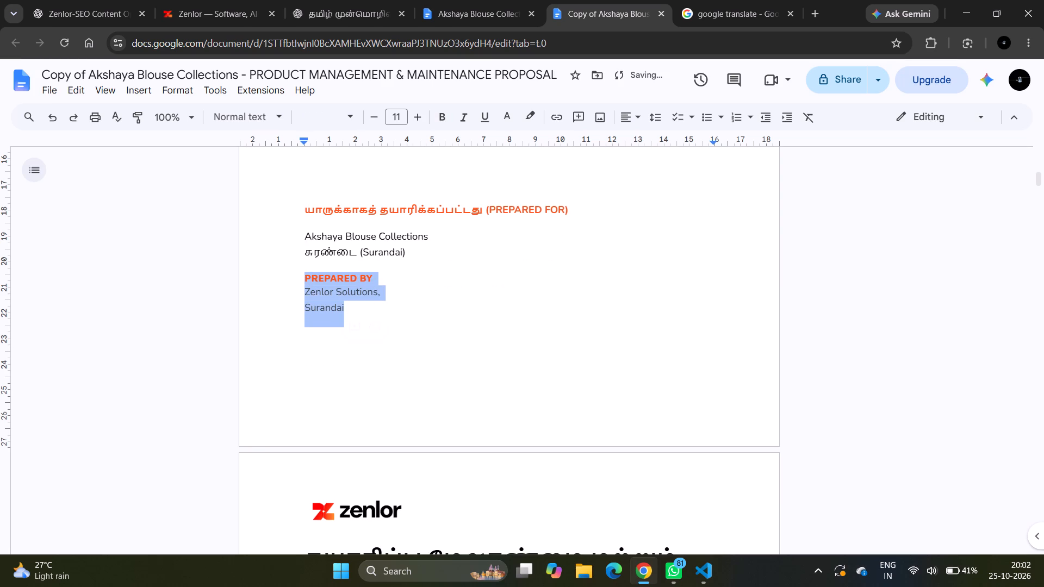
{"action": "key", "text": "ctrl+v"}
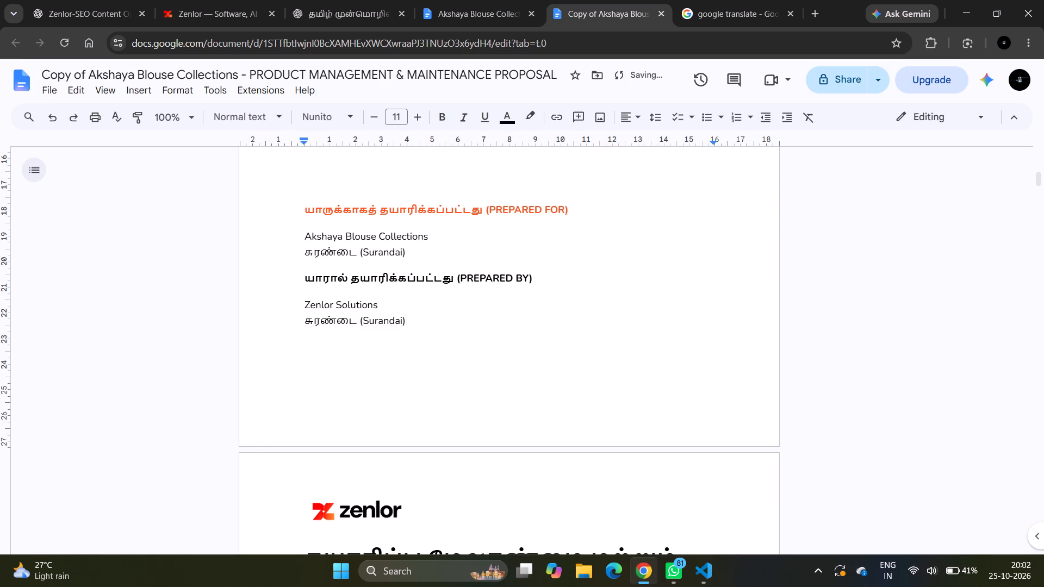
Colour the Tamil PREPARED BY heading on the cover page with the custom orange.
{"action": "left_click_drag", "start_coordinate": [302, 279], "coordinate": [549, 304]}
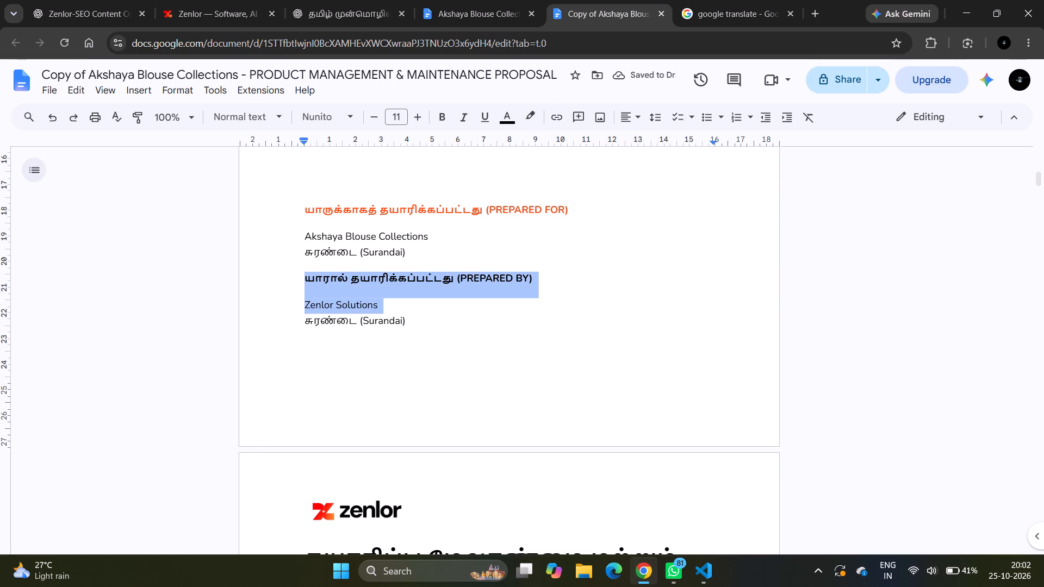
{"action": "left_click_drag", "start_coordinate": [549, 304], "coordinate": [535, 285]}
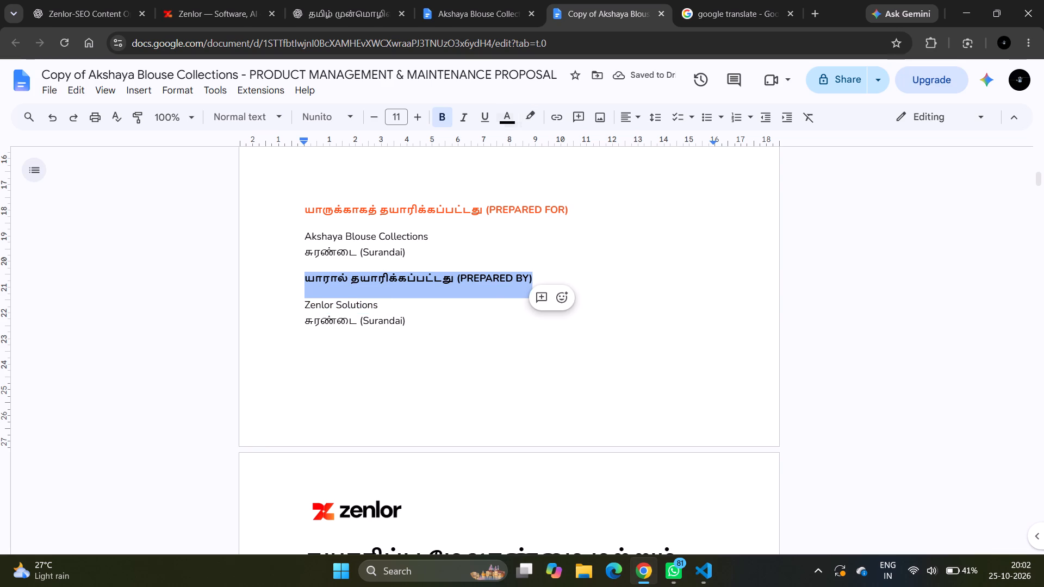
{"action": "left_click", "coordinate": [517, 116]}
{"action": "left_click", "coordinate": [513, 278]}
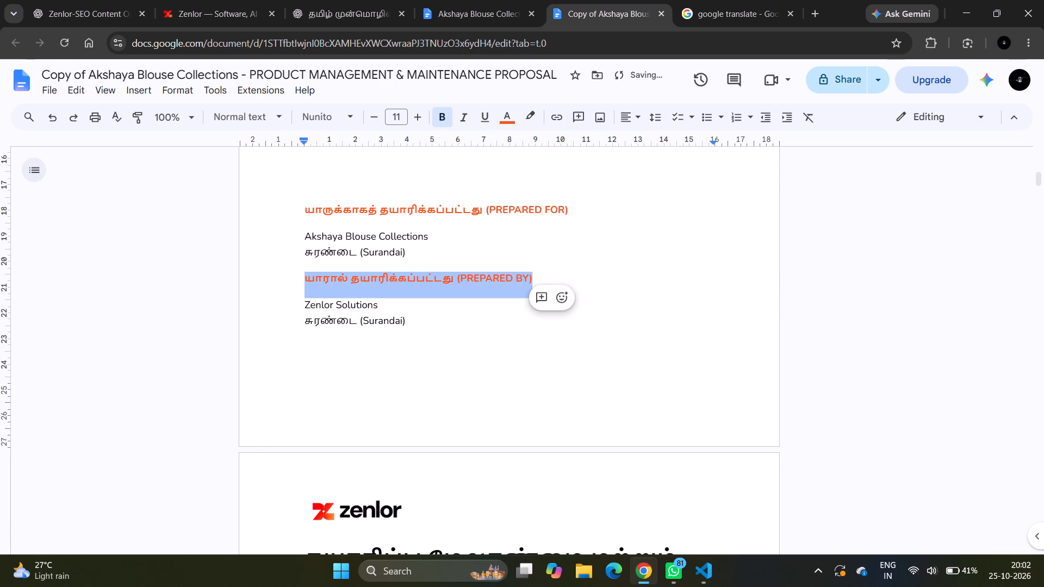
{"action": "left_click", "coordinate": [478, 347]}
Delete the duplicate Tamil title, subtitle, PREPARED FOR and PREPARED BY text and the divider line above section 1 on page two.
{"action": "scroll", "coordinate": [431, 319], "scroll_direction": "down", "scroll_amount": 1}
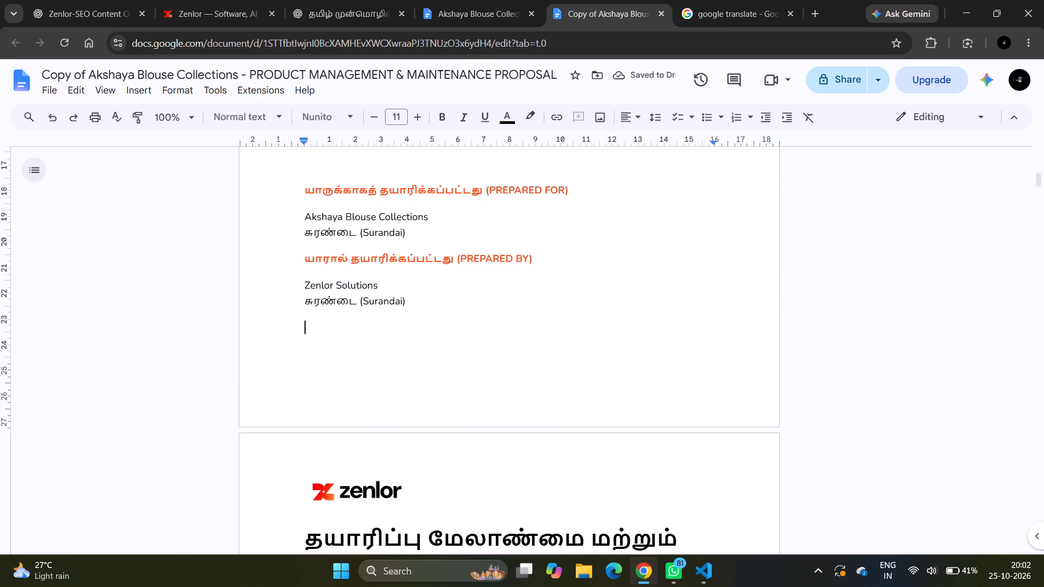
{"action": "scroll", "coordinate": [431, 319], "scroll_direction": "down", "scroll_amount": 3}
{"action": "scroll", "coordinate": [431, 319], "scroll_direction": "up", "scroll_amount": 2}
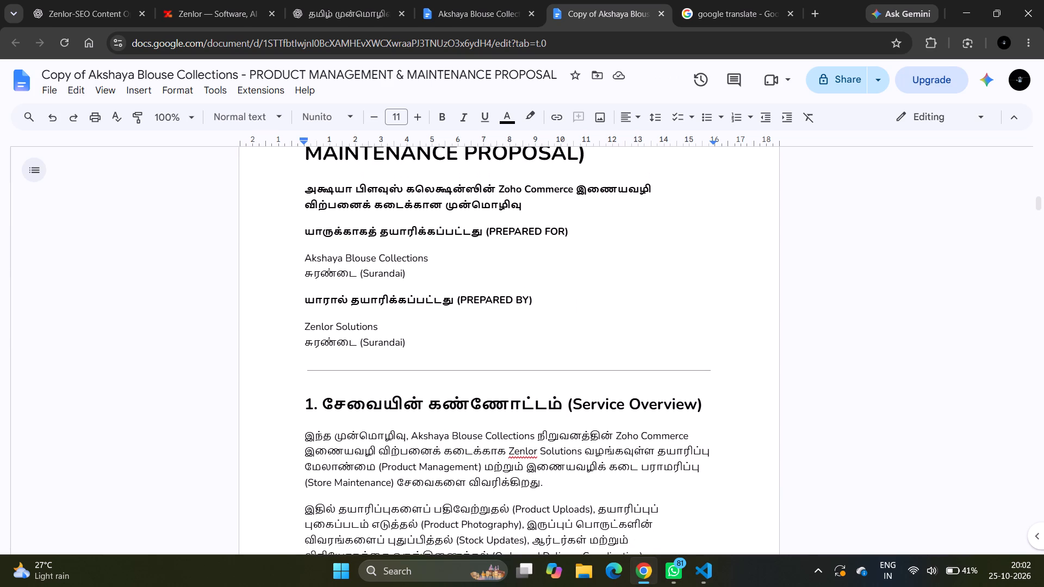
{"action": "left_click", "coordinate": [710, 371]}
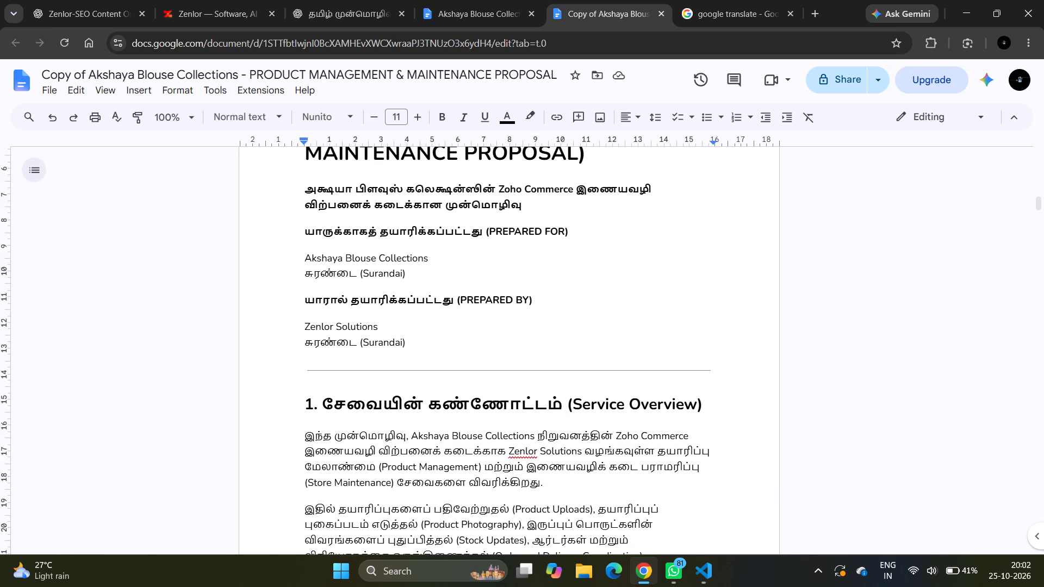
{"action": "scroll", "coordinate": [569, 312], "scroll_direction": "up", "scroll_amount": 2}
{"action": "left_click", "coordinate": [303, 222], "text": "shift"}
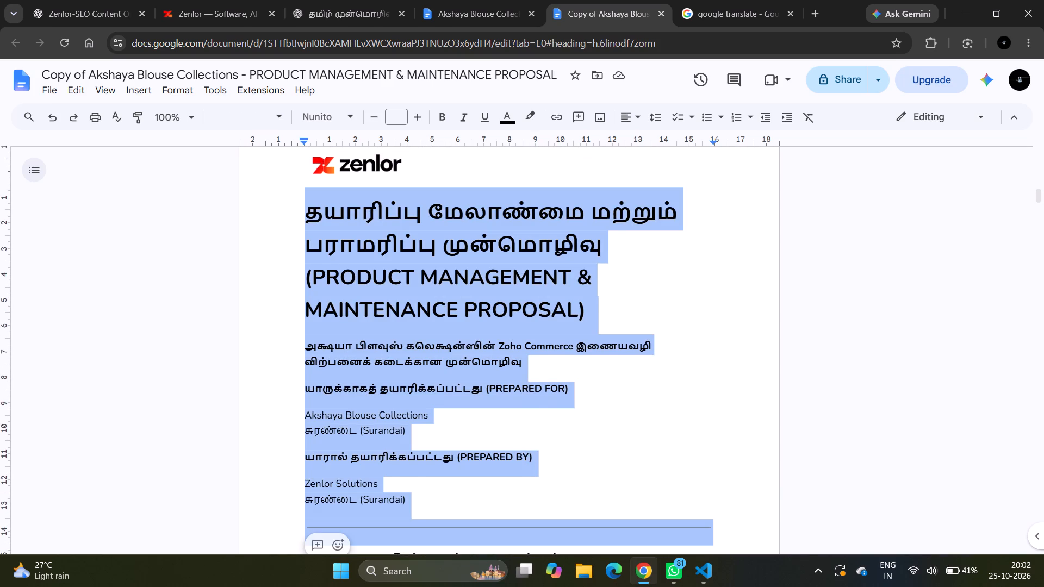
{"action": "key", "text": "BackSpace"}
{"action": "key", "text": "BackSpace"}
Remove the blank lines between the cover page's Tamil PREPARED BY block and the section 1 Service Overview heading.
{"action": "scroll", "coordinate": [303, 222], "scroll_direction": "up", "scroll_amount": 1}
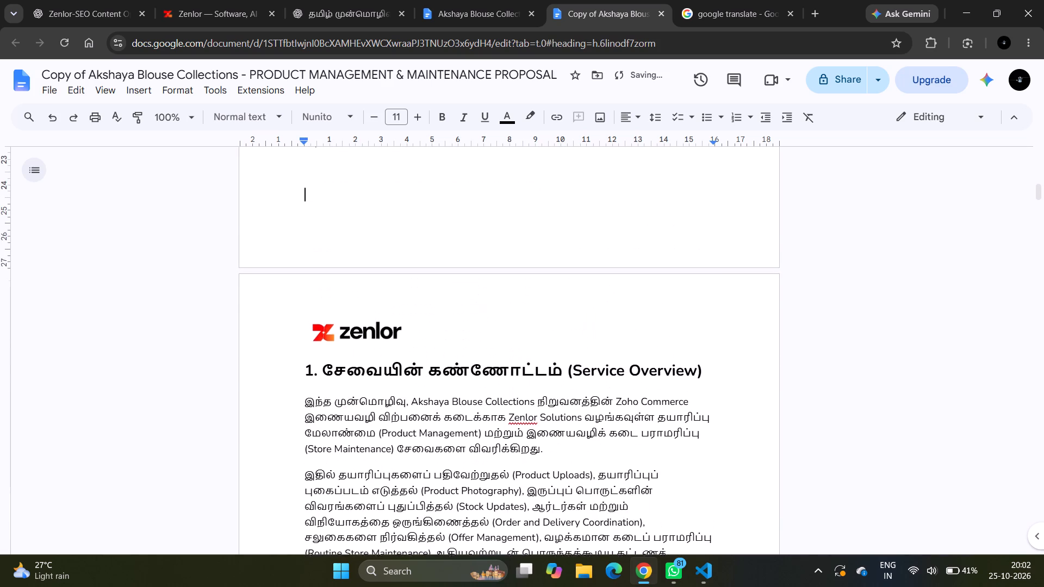
{"action": "scroll", "coordinate": [303, 222], "scroll_direction": "up", "scroll_amount": 1}
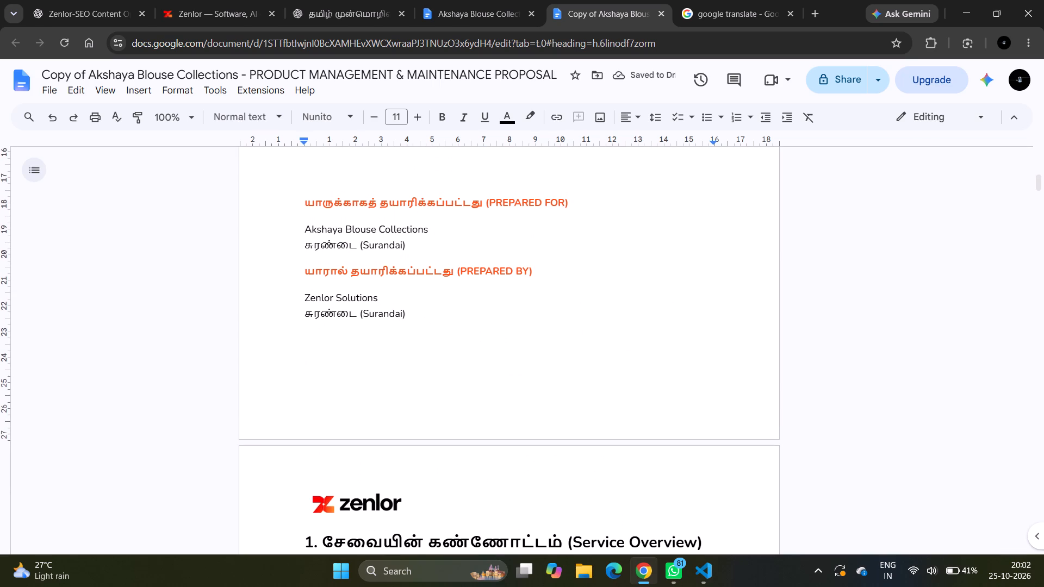
{"action": "key", "text": "BackSpace"}
{"action": "key", "text": "BackSpace"}
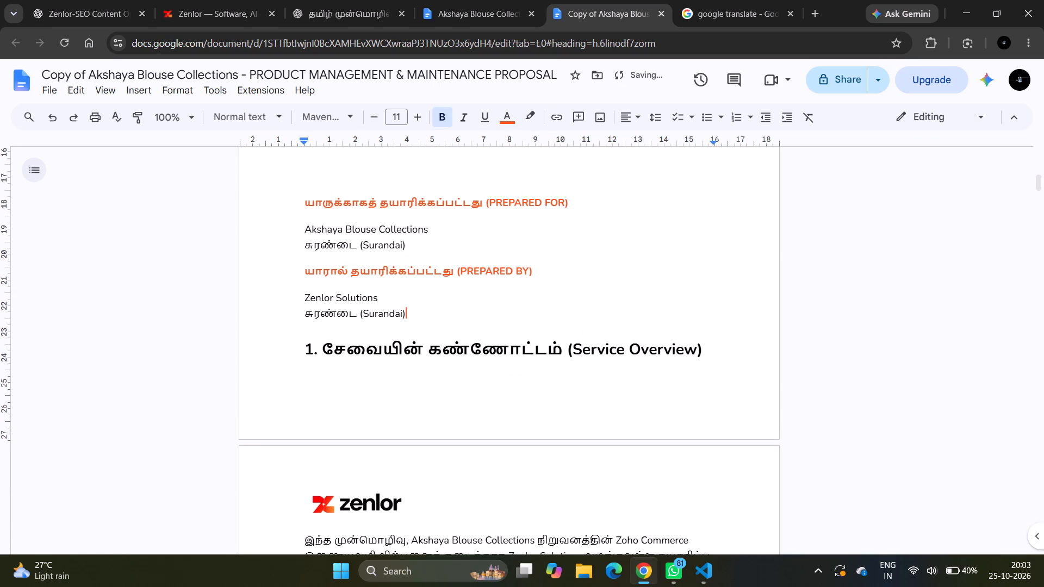
Insert a blank line above the Tamil PREPARED FOR heading on the cover page.
{"action": "left_click", "coordinate": [292, 182]}
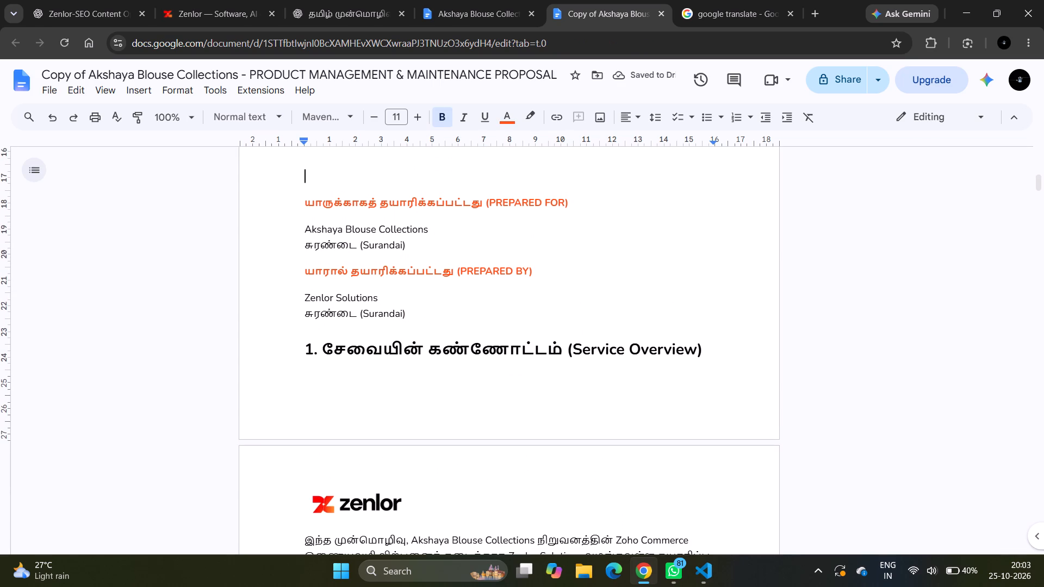
{"action": "key", "text": "Return"}
{"action": "scroll", "coordinate": [408, 336], "scroll_direction": "up", "scroll_amount": 3}
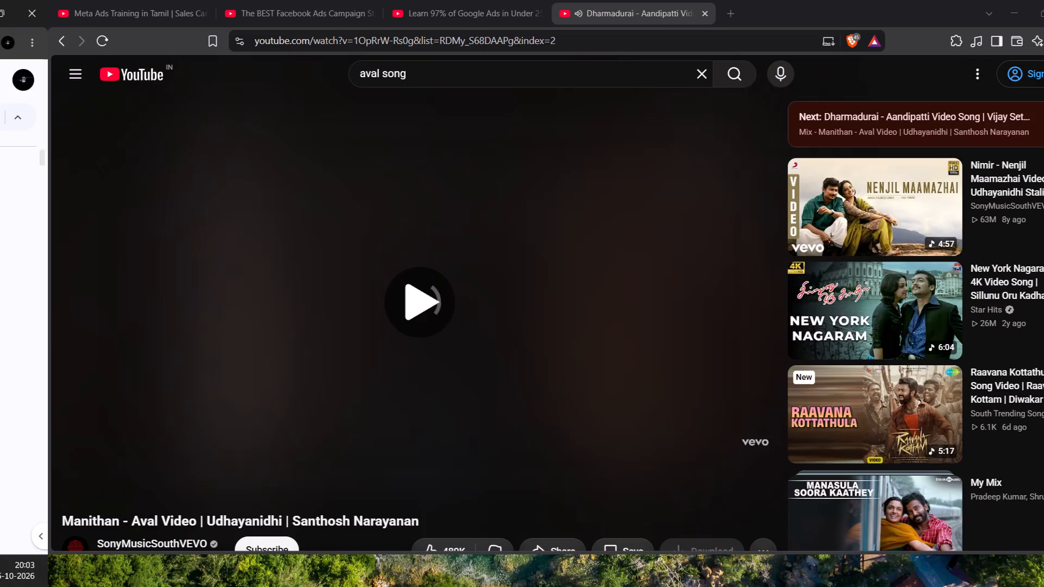
Search YouTube in the other browser for "loosu penne song" and play the Loosu Penne 4K video.
{"action": "triple_click", "coordinate": [365, 72]}
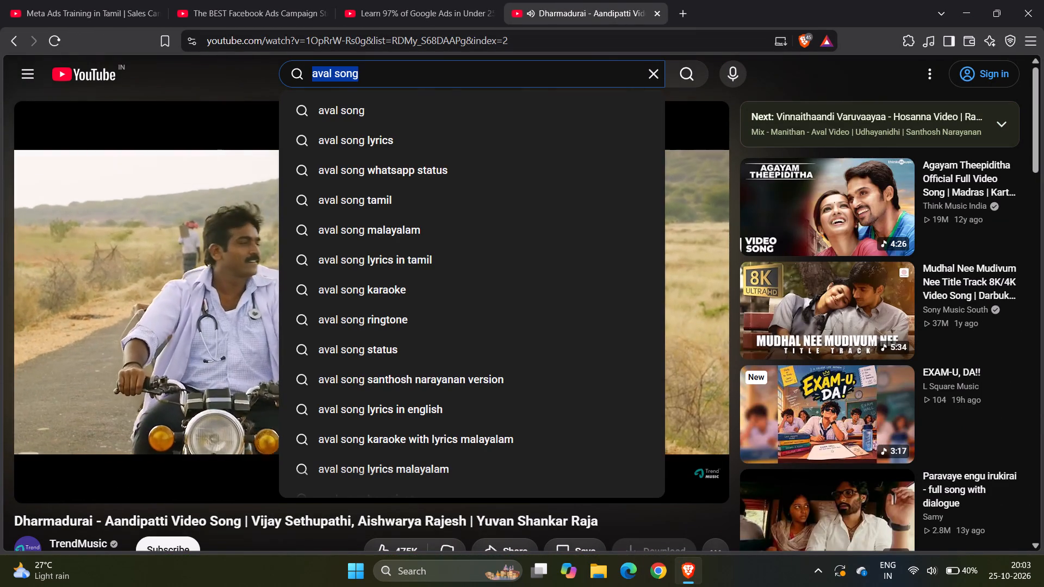
{"action": "type", "text": "vallava"}
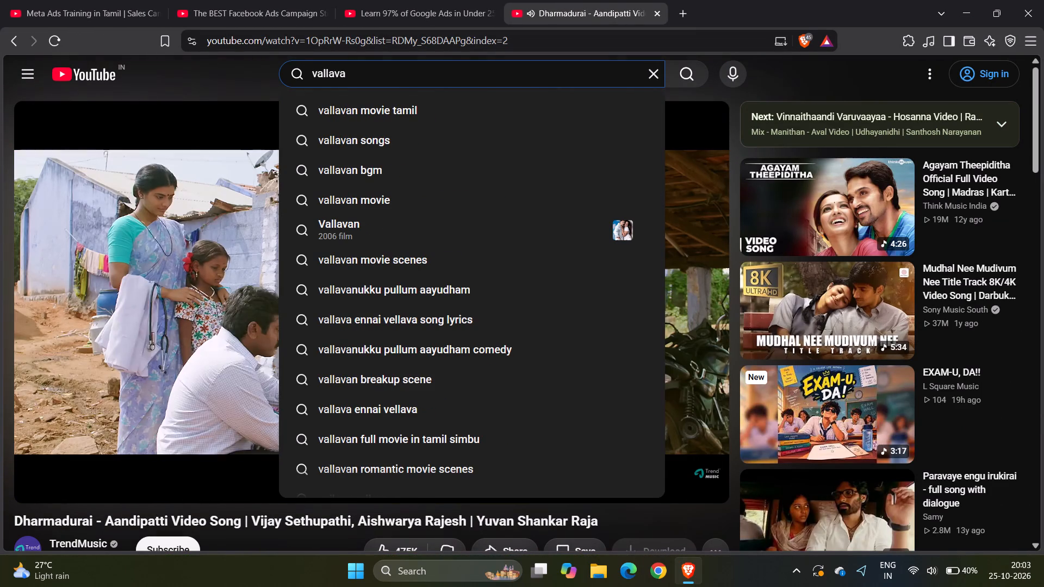
{"action": "key", "text": "shift+a"}
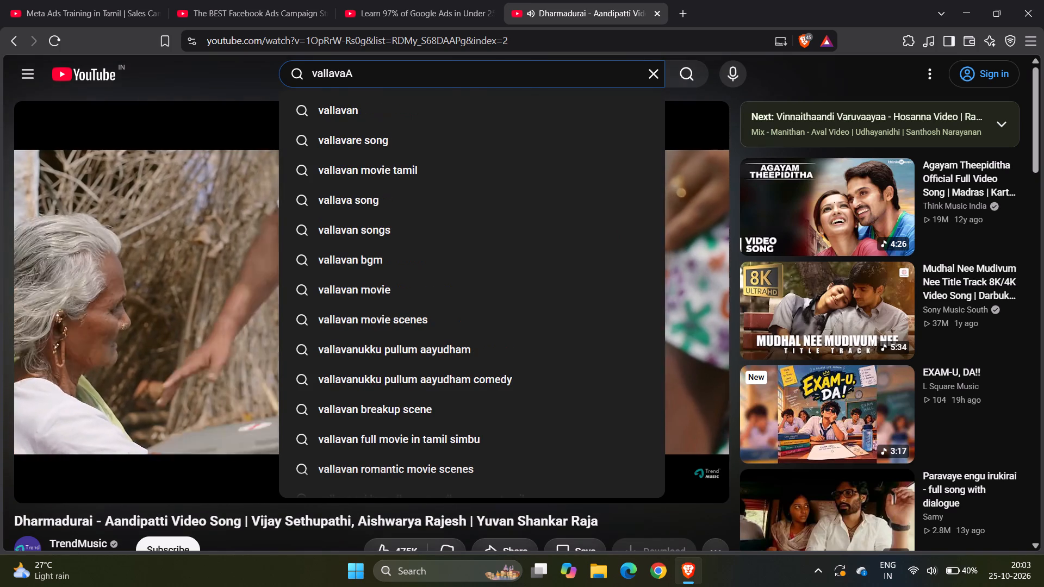
{"action": "key", "text": "ctrl+a"}
{"action": "type", "text": "loosu"}
{"action": "key", "text": "Down"}
{"action": "key", "text": "Return"}
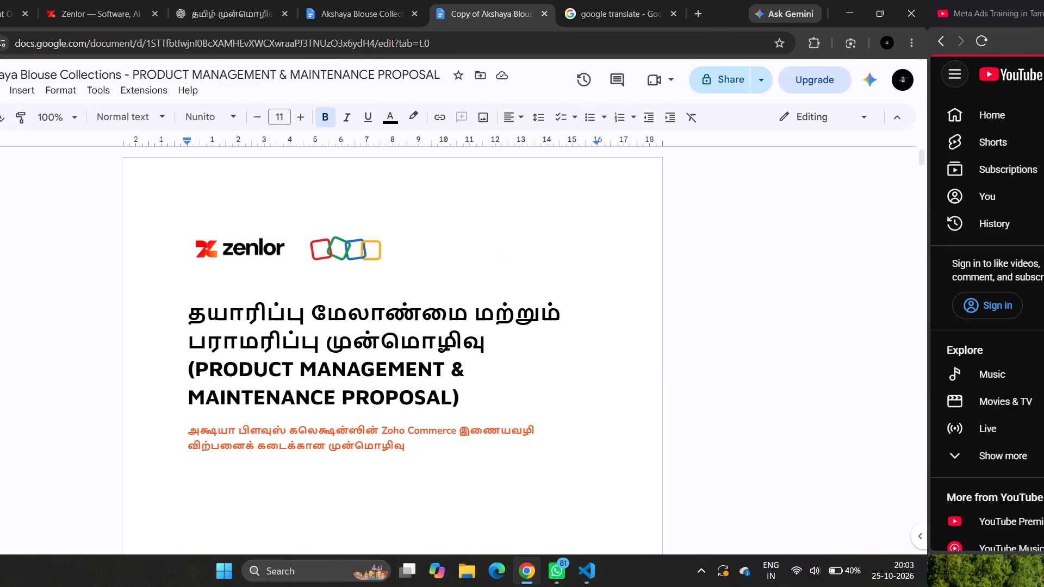
{"action": "left_click", "coordinate": [365, 234]}
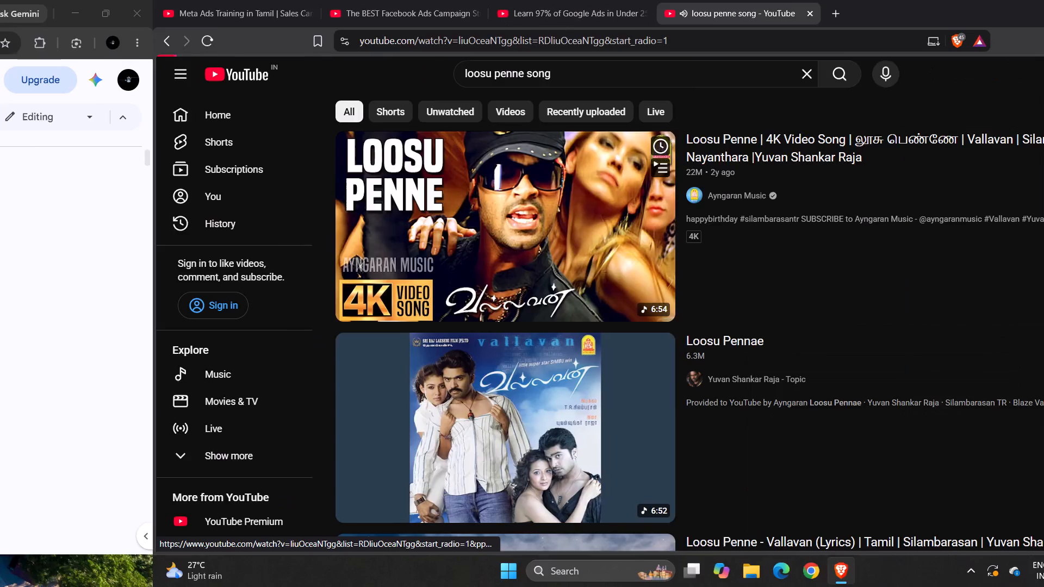
Back in the Tamil document, remove the number "1." from the Service Overview heading and set the heading in Maven Pro.
{"action": "scroll", "coordinate": [414, 374], "scroll_direction": "down", "scroll_amount": 3}
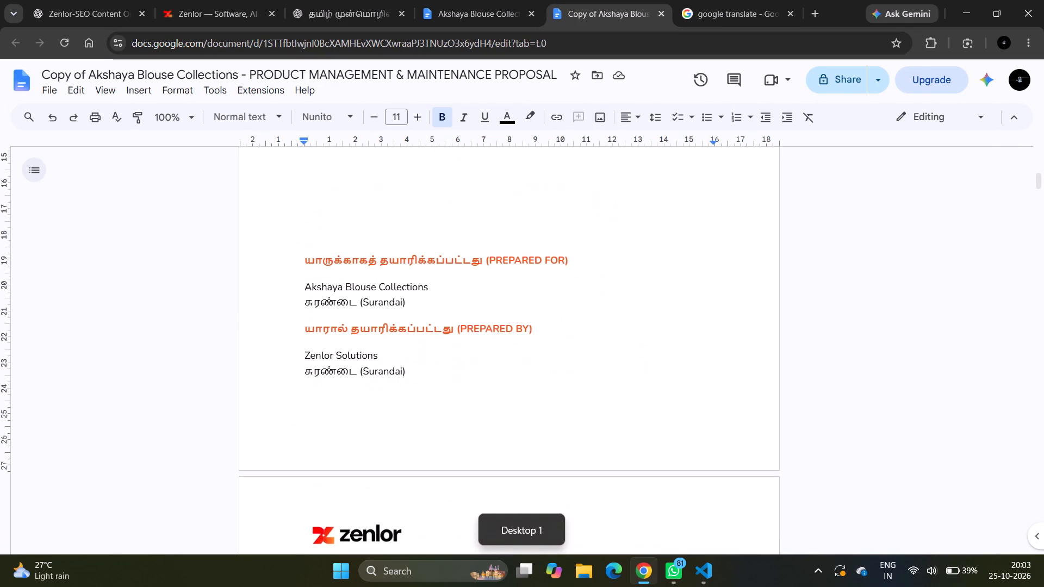
{"action": "scroll", "coordinate": [414, 374], "scroll_direction": "down", "scroll_amount": 1}
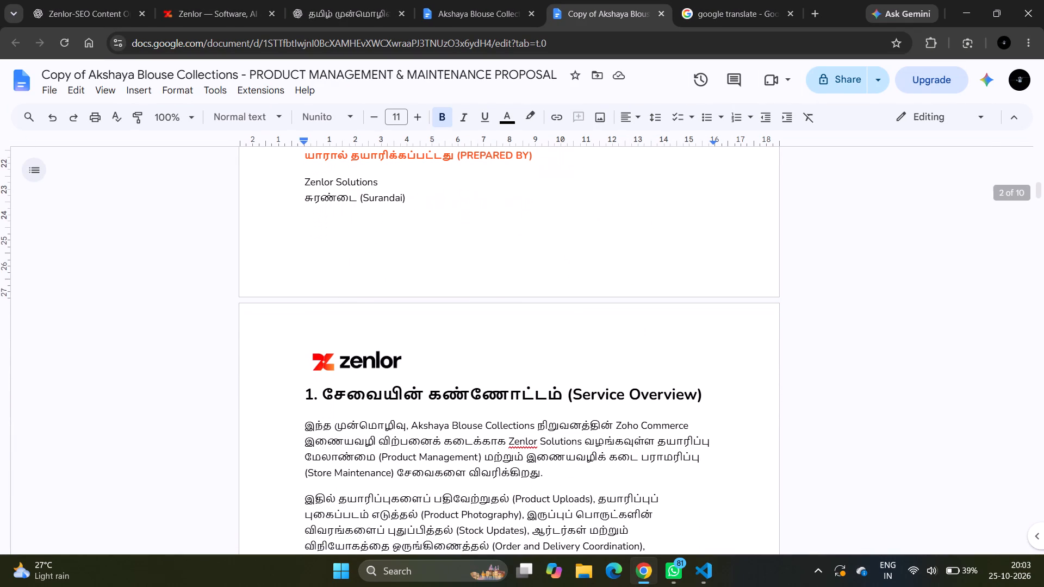
{"action": "left_click_drag", "start_coordinate": [323, 396], "coordinate": [302, 395]}
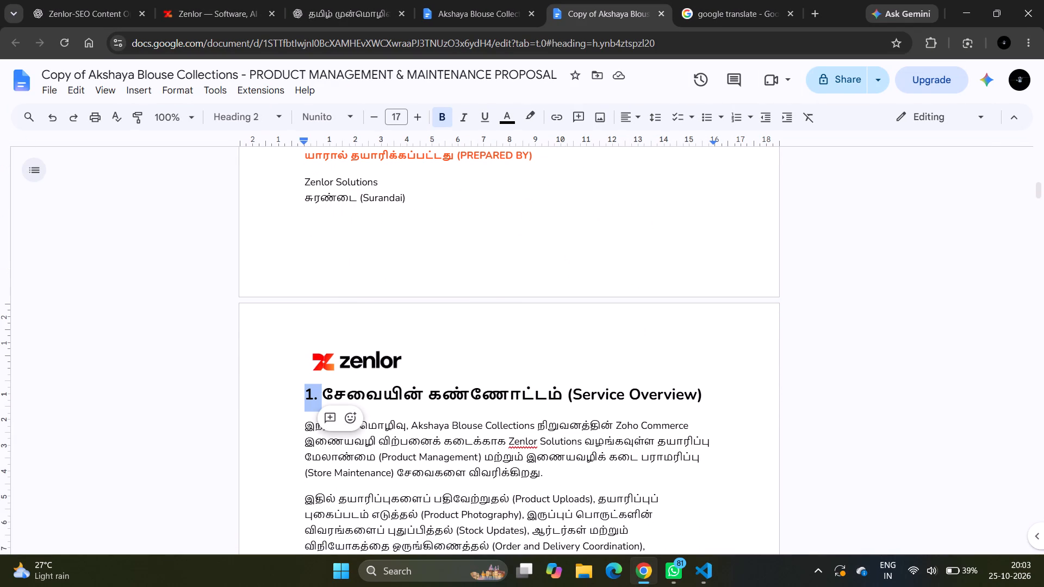
{"action": "key", "text": "BackSpace"}
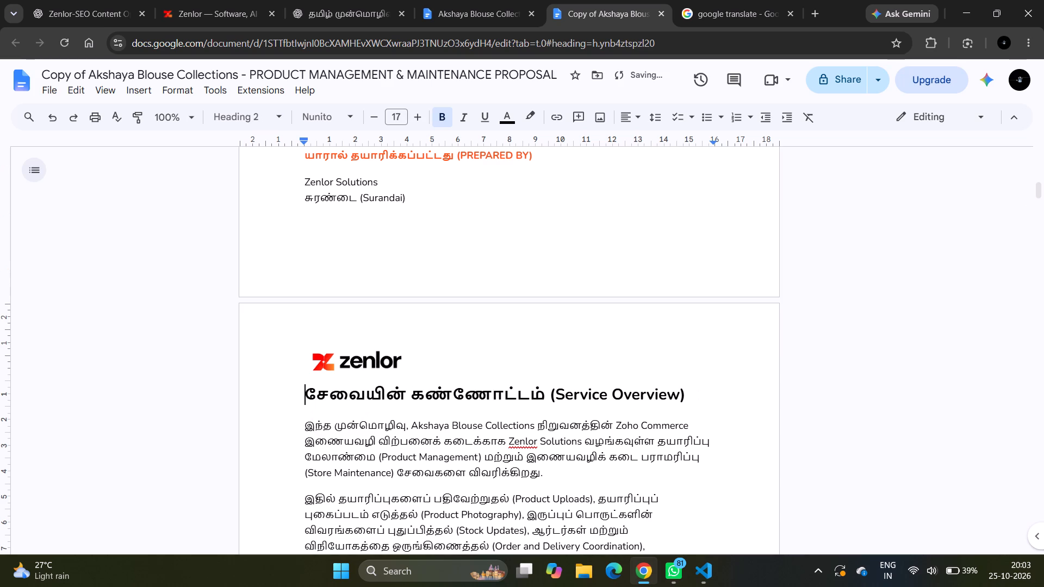
{"action": "triple_click", "coordinate": [344, 401]}
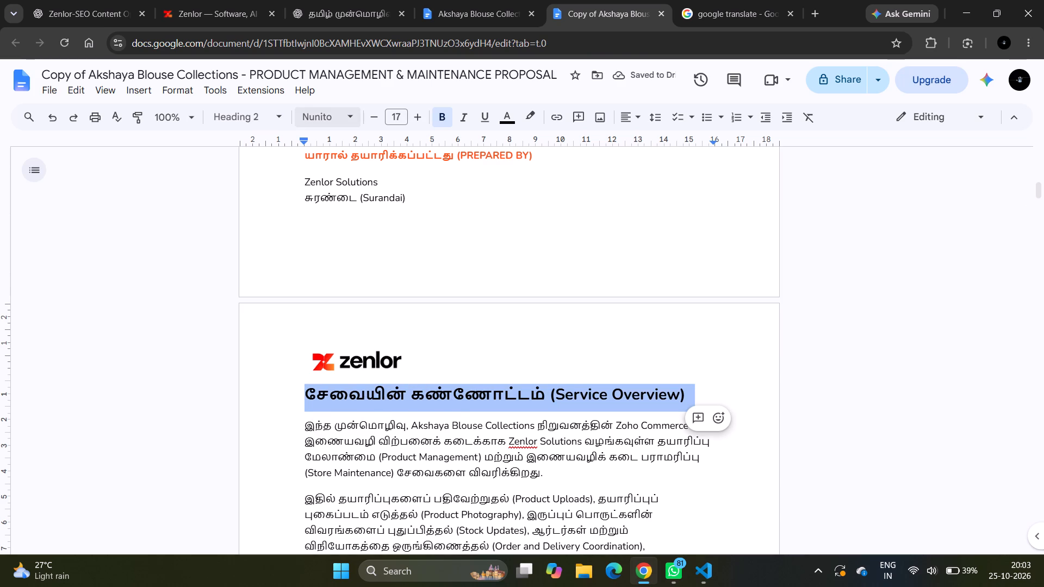
{"action": "left_click_drag", "start_coordinate": [338, 117], "coordinate": [333, 189]}
Remove the number "2." from the Tamil Scope of Services heading and set the heading in Maven Pro.
{"action": "scroll", "coordinate": [402, 349], "scroll_direction": "down", "scroll_amount": 1}
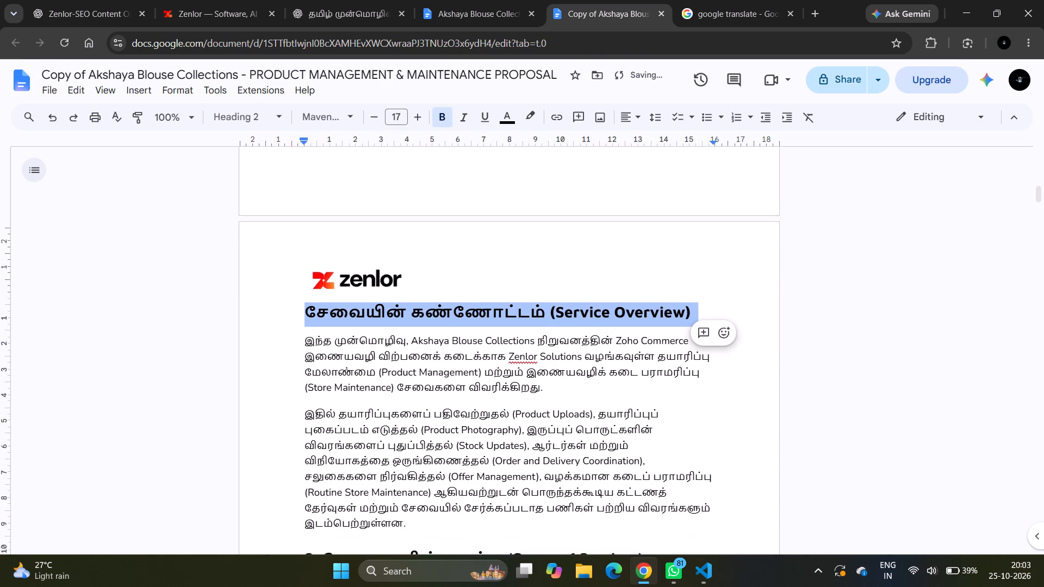
{"action": "scroll", "coordinate": [402, 349], "scroll_direction": "down", "scroll_amount": 2}
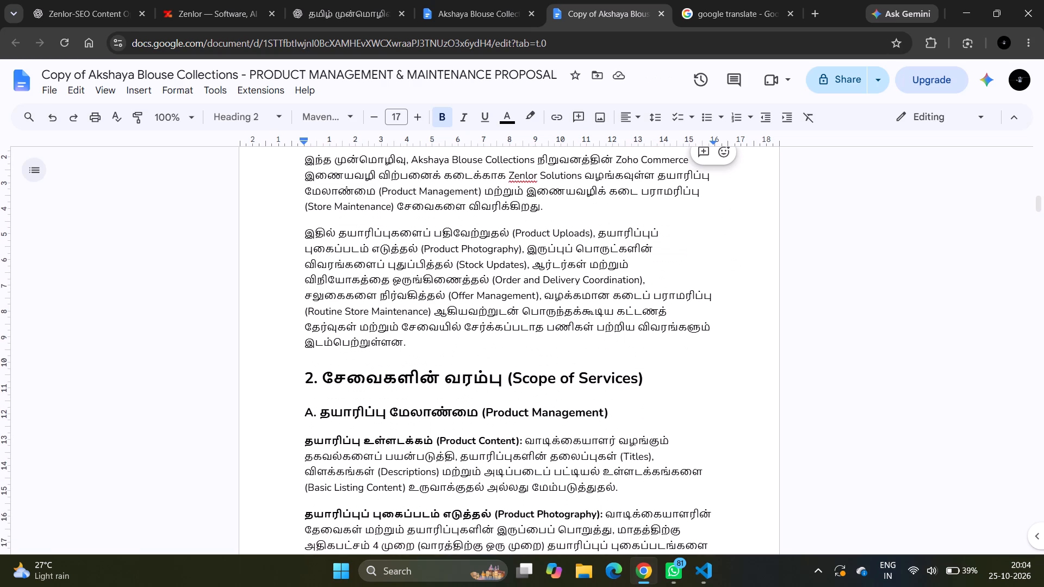
{"action": "scroll", "coordinate": [402, 349], "scroll_direction": "down", "scroll_amount": 1}
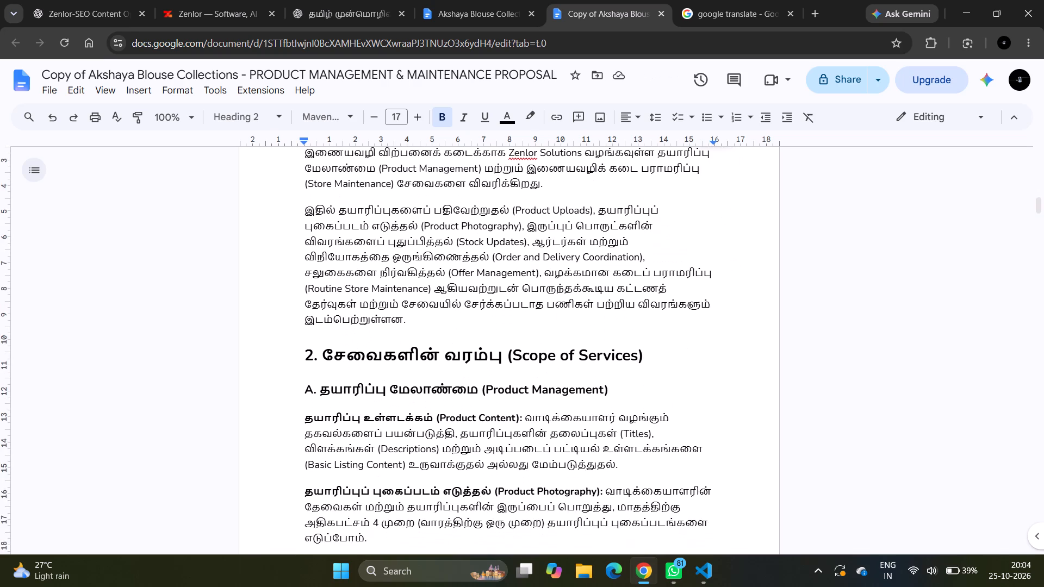
{"action": "left_click", "coordinate": [325, 355]}
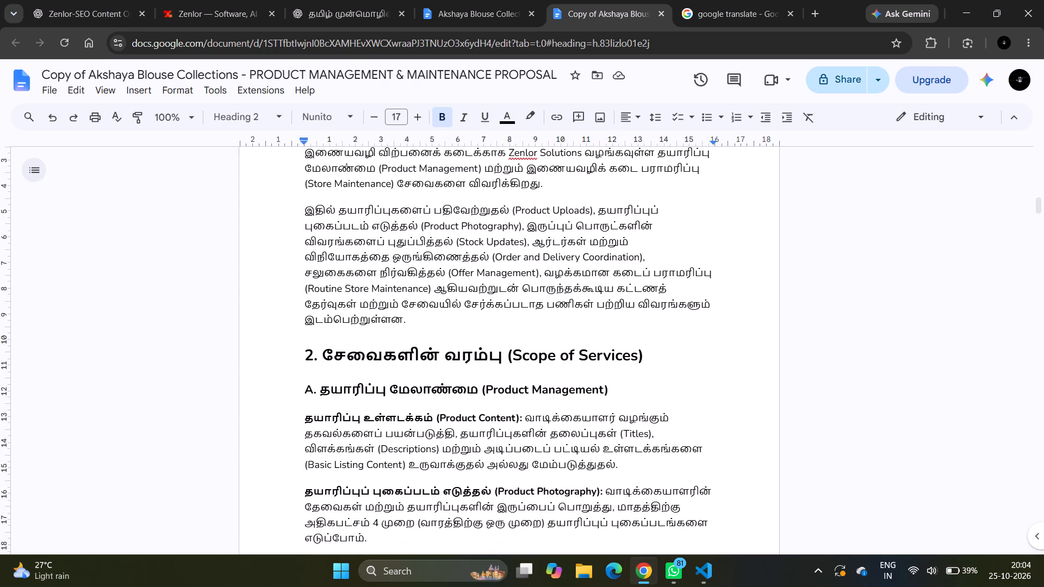
{"action": "key", "text": "BackSpace"}
{"action": "key", "text": "BackSpace"}
{"action": "key", "text": "BackSpace"}
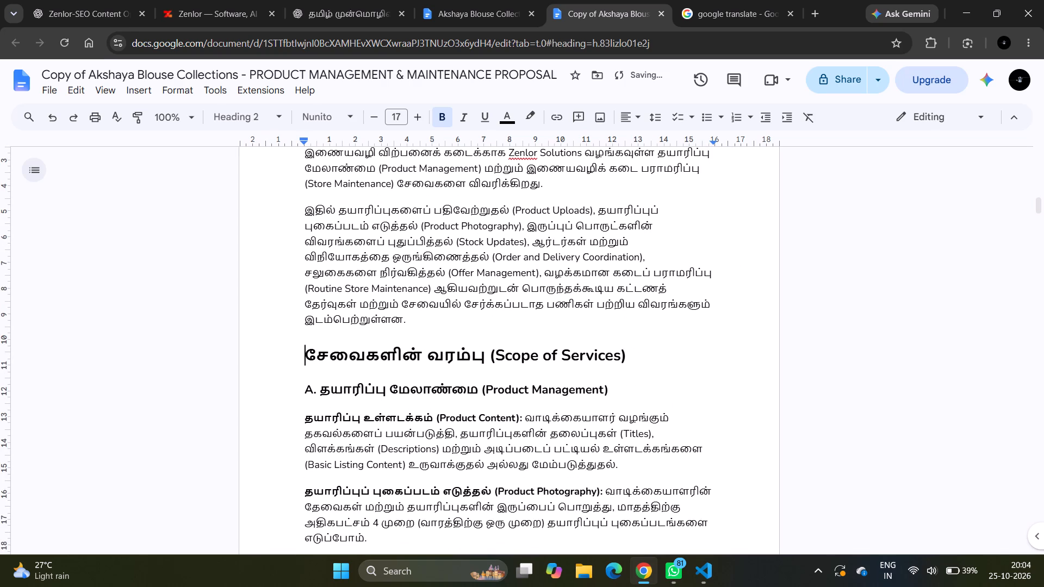
{"action": "triple_click", "coordinate": [334, 355]}
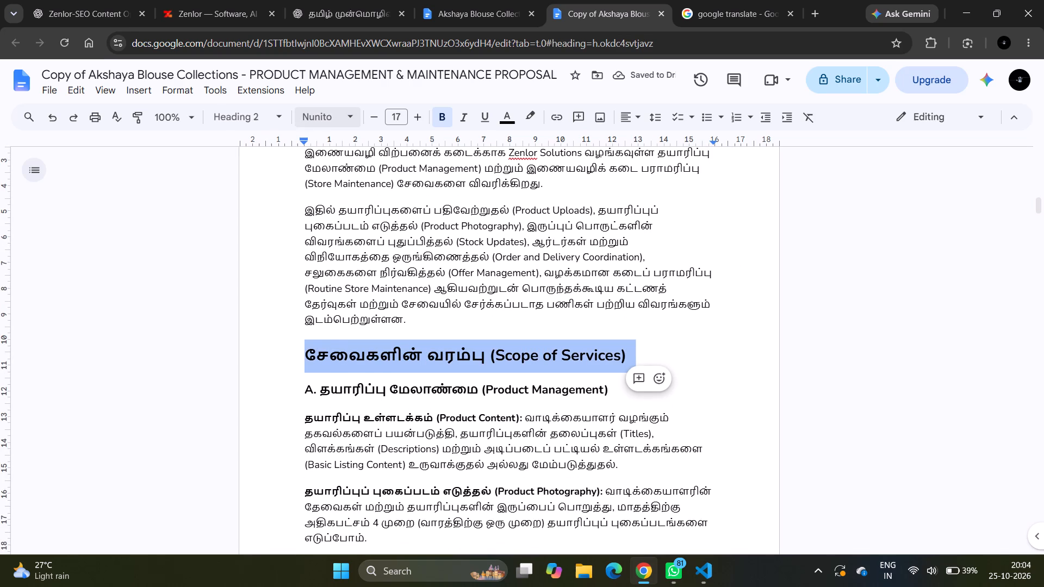
{"action": "left_click", "coordinate": [343, 126]}
{"action": "left_click", "coordinate": [346, 190]}
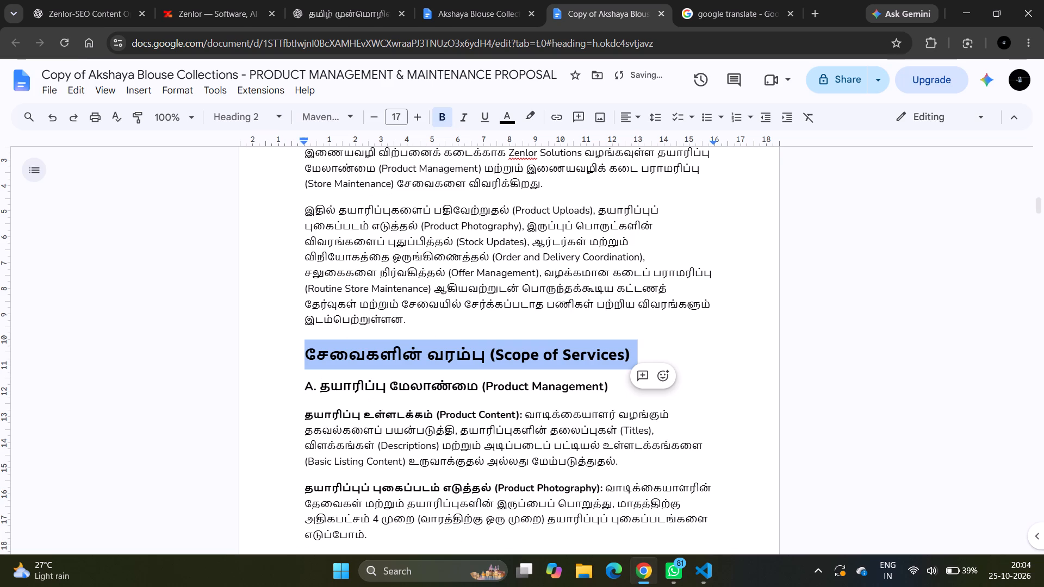
Set the Tamil subheading A, Product Management, in Maven Pro.
{"action": "triple_click", "coordinate": [345, 389]}
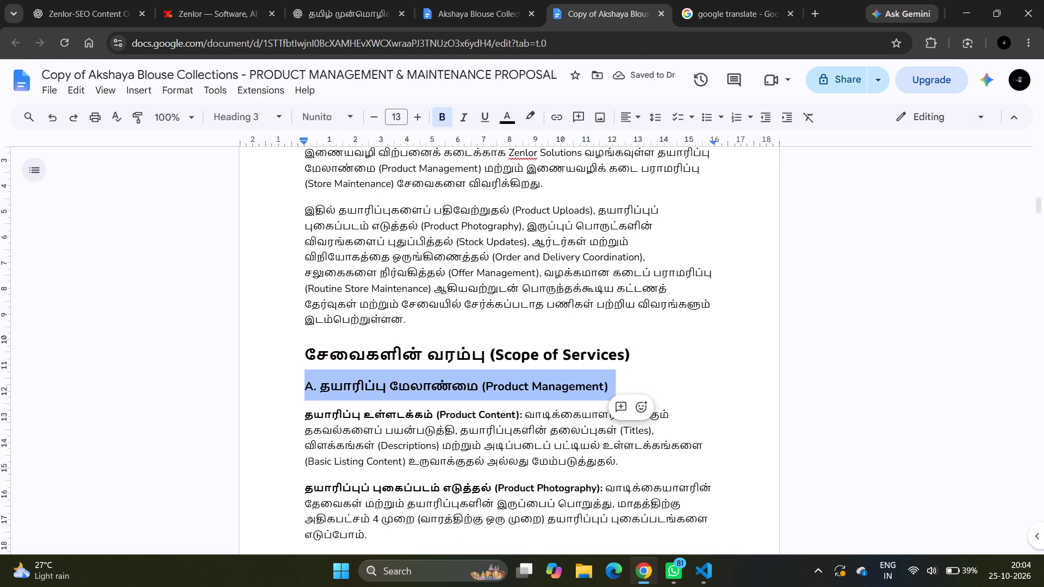
{"action": "left_click_drag", "start_coordinate": [321, 119], "coordinate": [333, 192]}
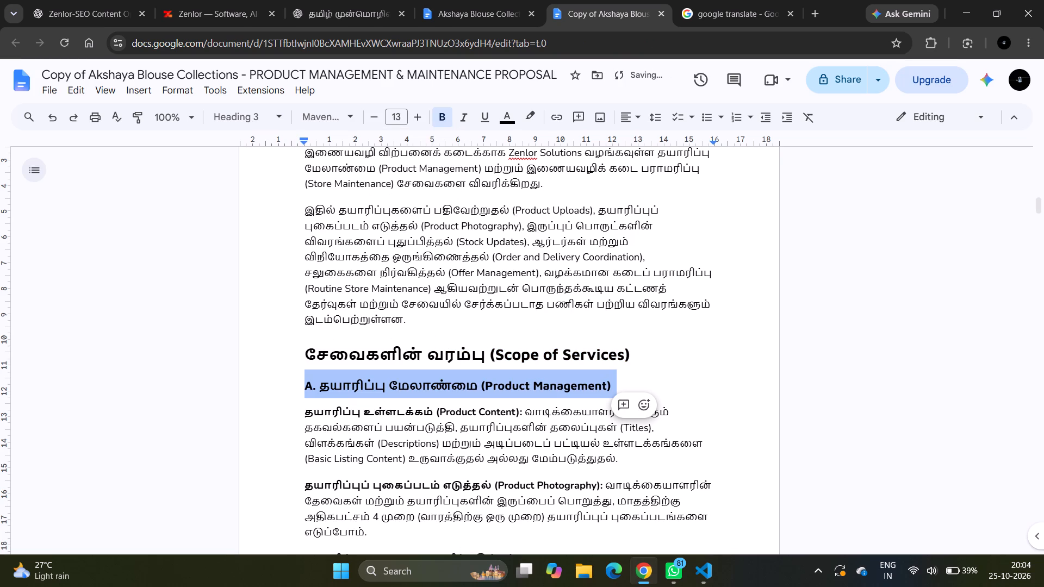
Set the Tamil subheading B, Store Maintenance, on page three in Maven Pro.
{"action": "scroll", "coordinate": [521, 422], "scroll_direction": "down", "scroll_amount": 1}
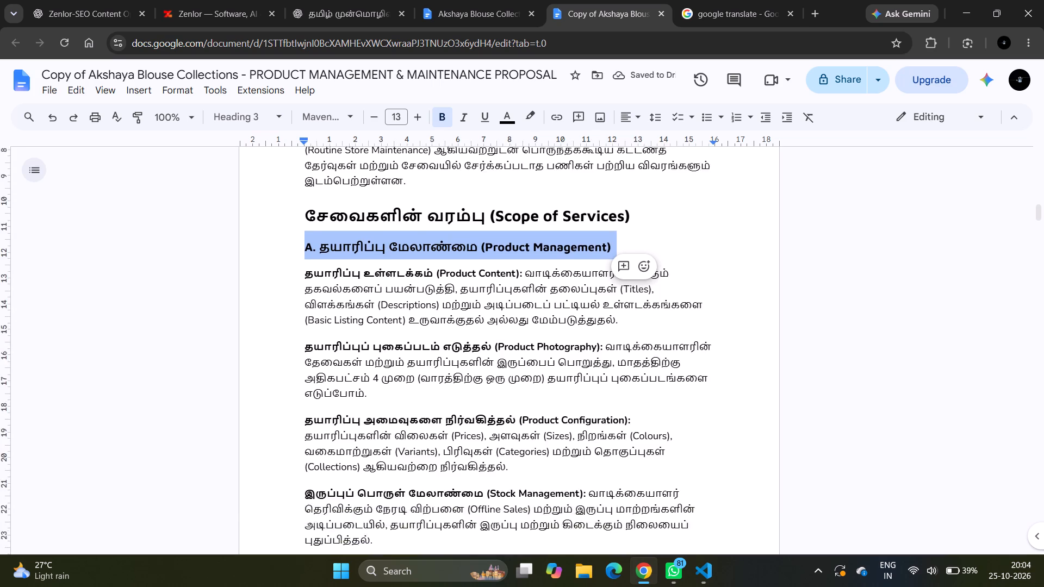
{"action": "scroll", "coordinate": [521, 422], "scroll_direction": "down", "scroll_amount": 4}
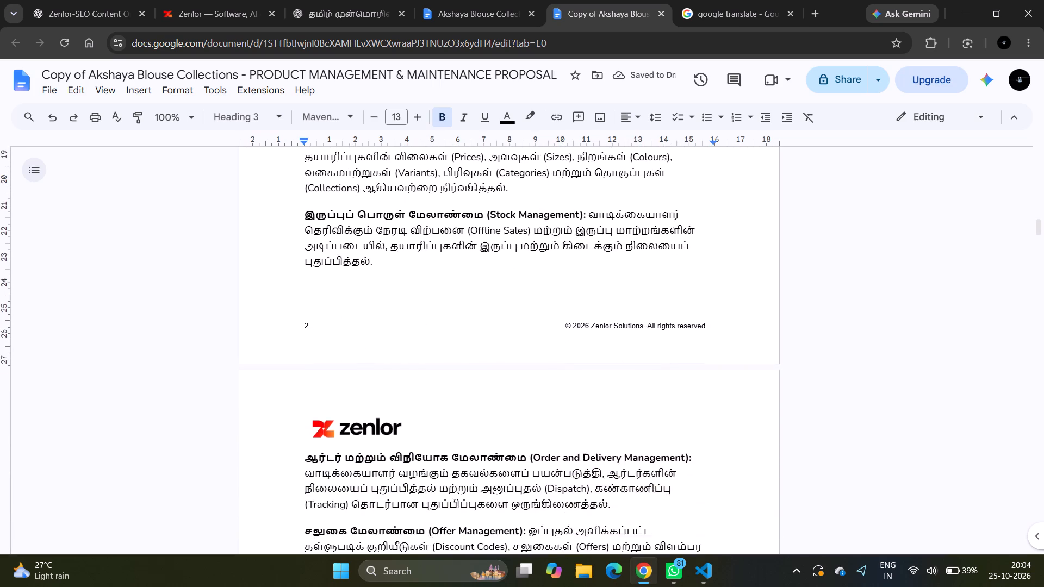
{"action": "scroll", "coordinate": [521, 422], "scroll_direction": "down", "scroll_amount": 3}
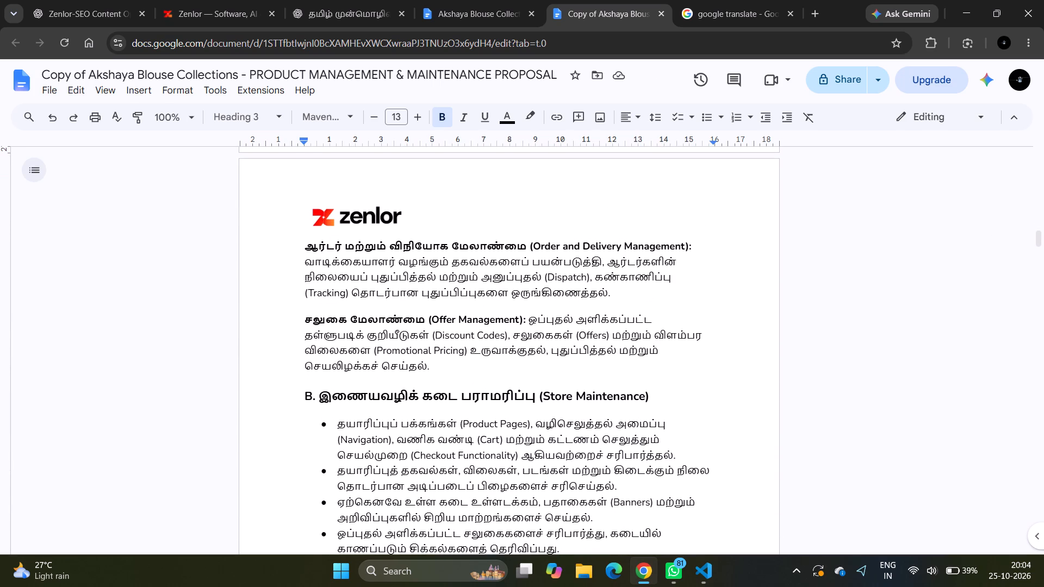
{"action": "triple_click", "coordinate": [348, 398]}
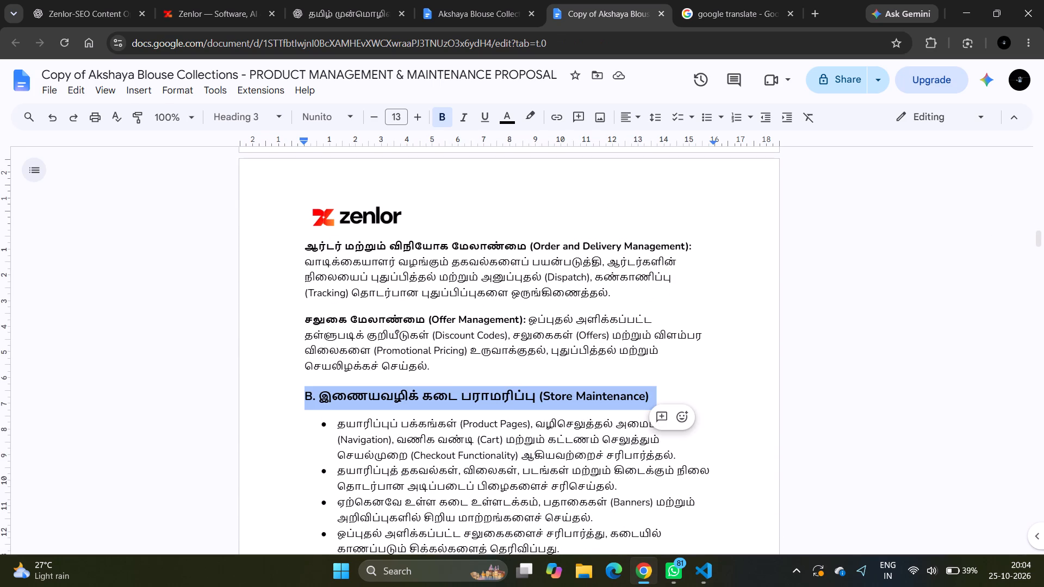
{"action": "left_click", "coordinate": [339, 121]}
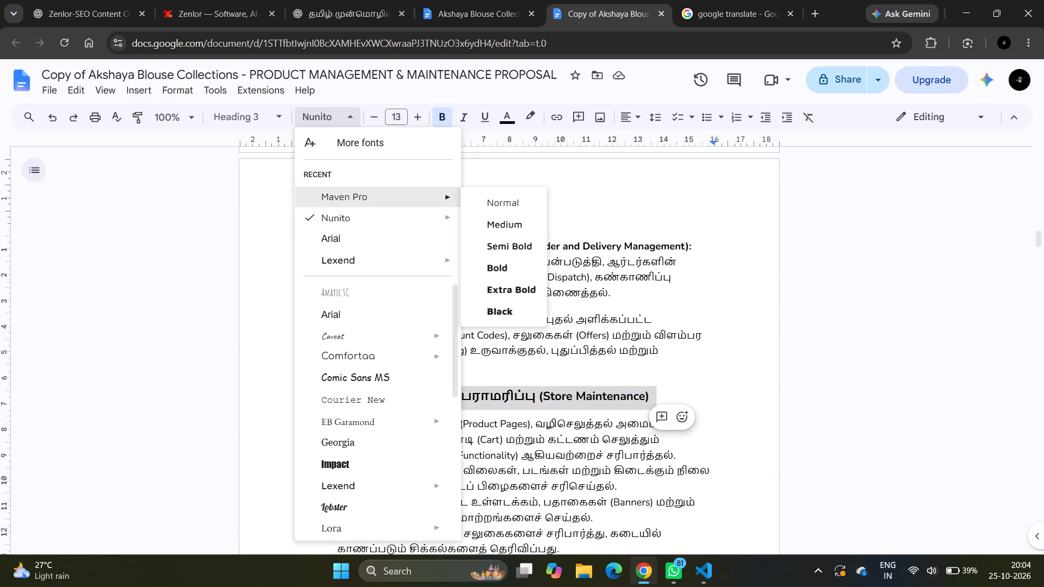
{"action": "left_click", "coordinate": [338, 196]}
Remove the number "3." from the Tamil Pricing Structure heading and set the heading in Maven Pro.
{"action": "scroll", "coordinate": [462, 335], "scroll_direction": "down", "scroll_amount": 3}
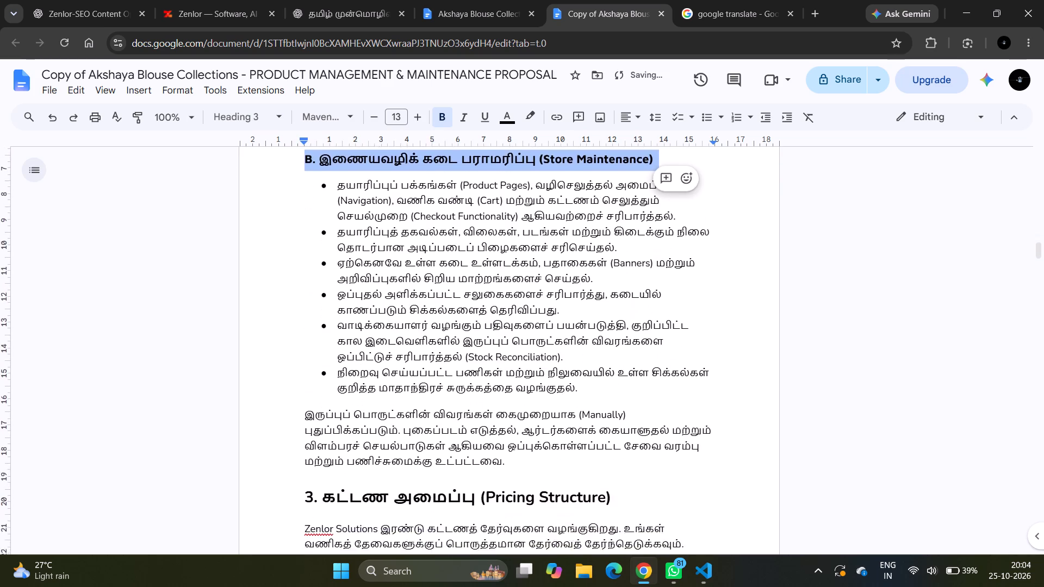
{"action": "scroll", "coordinate": [462, 335], "scroll_direction": "down", "scroll_amount": 1}
{"action": "left_click", "coordinate": [325, 319]}
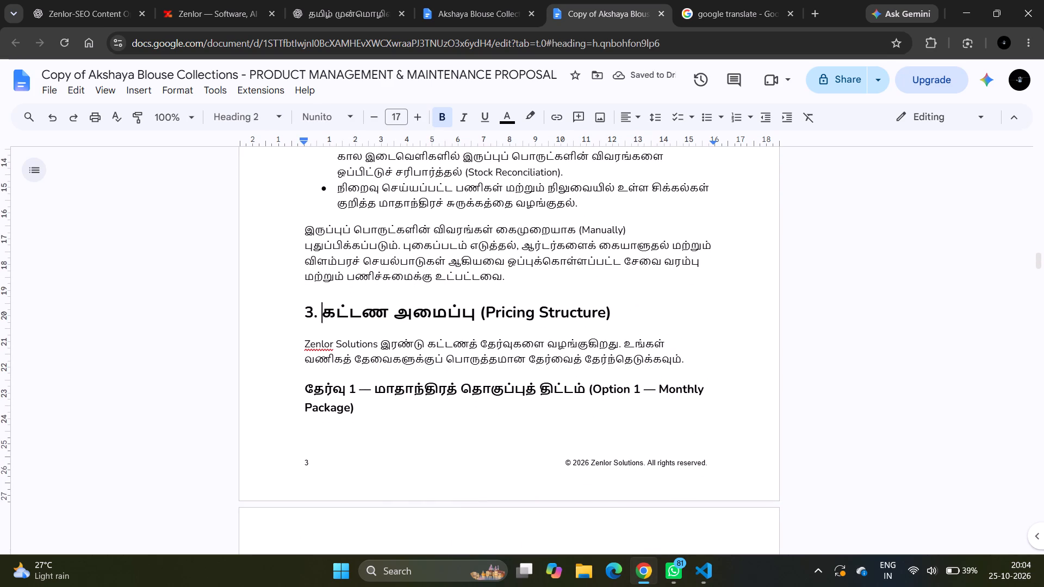
{"action": "key", "text": "BackSpace"}
{"action": "key", "text": "BackSpace"}
{"action": "key", "text": "BackSpace"}
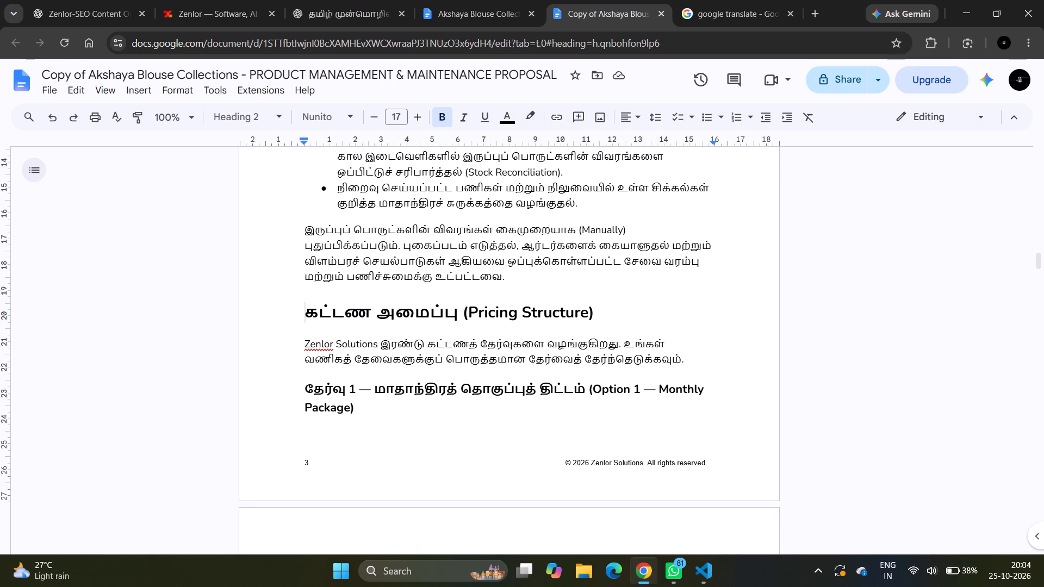
{"action": "triple_click", "coordinate": [358, 320]}
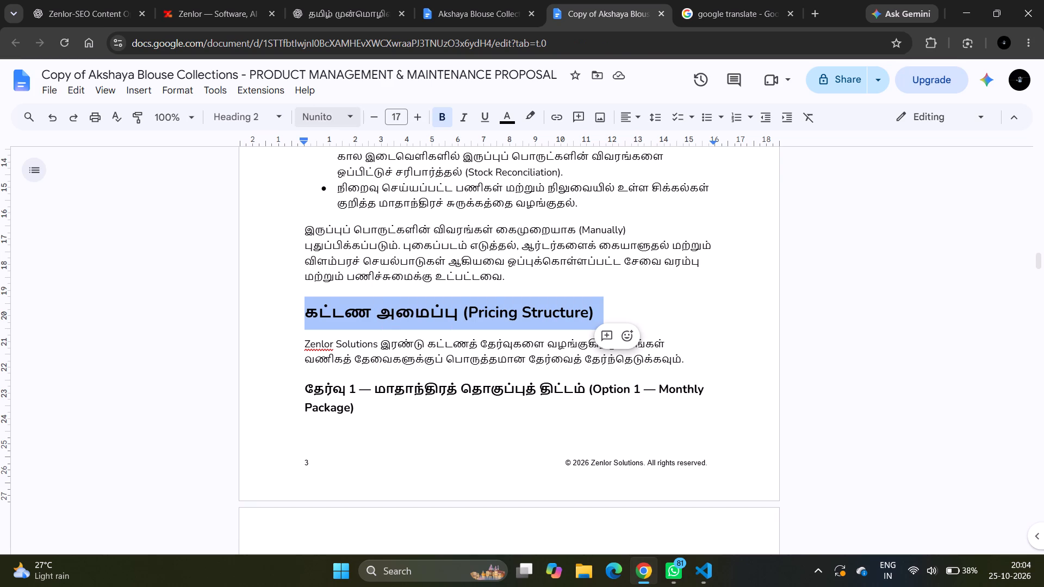
{"action": "left_click", "coordinate": [335, 113]}
{"action": "left_click", "coordinate": [332, 191]}
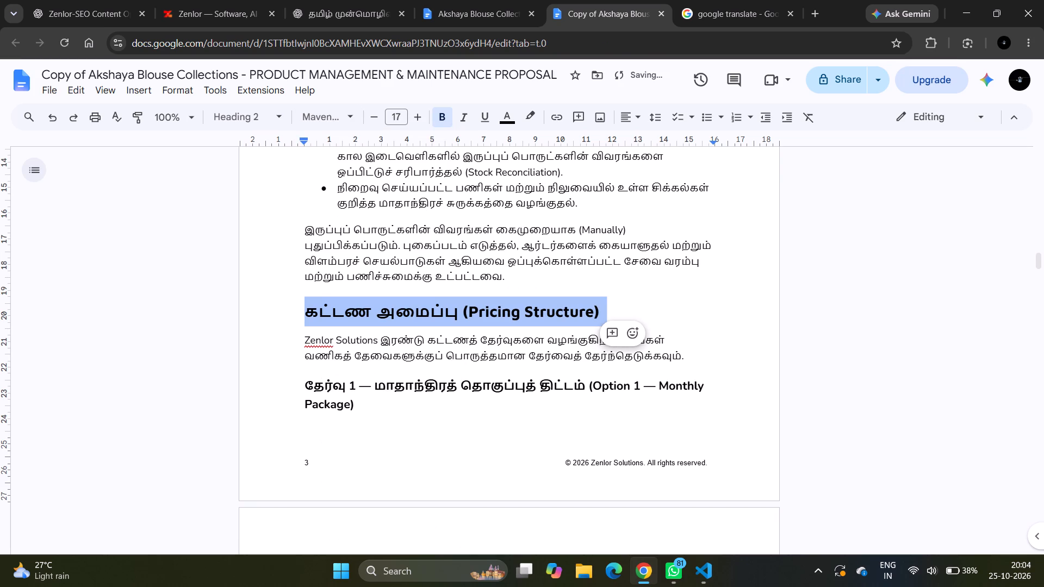
Set the Tamil "Option 1 — Monthly Package" subheading in Maven Pro.
{"action": "triple_click", "coordinate": [371, 392]}
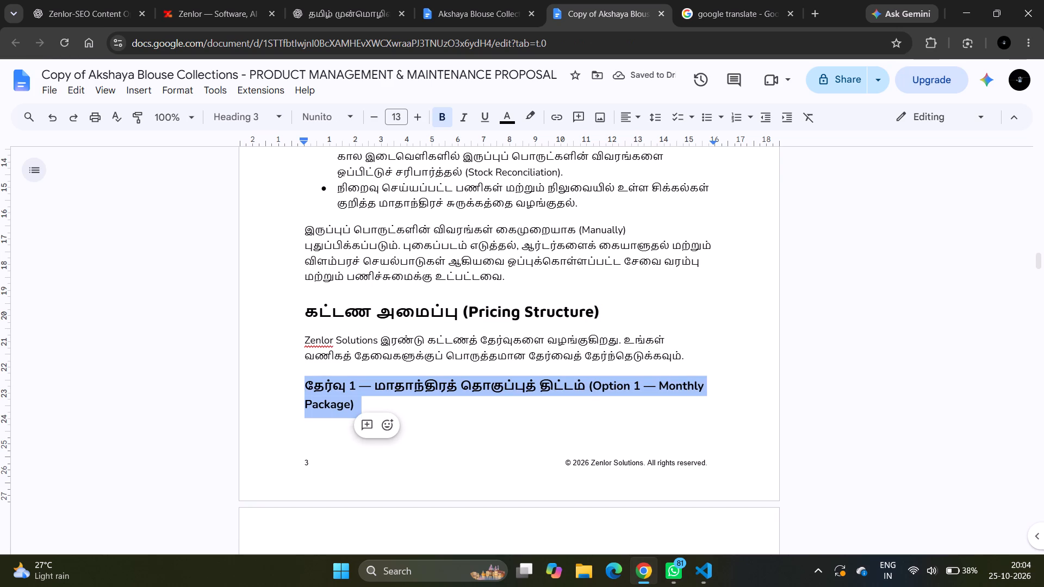
{"action": "left_click", "coordinate": [335, 112]}
{"action": "left_click", "coordinate": [341, 197]}
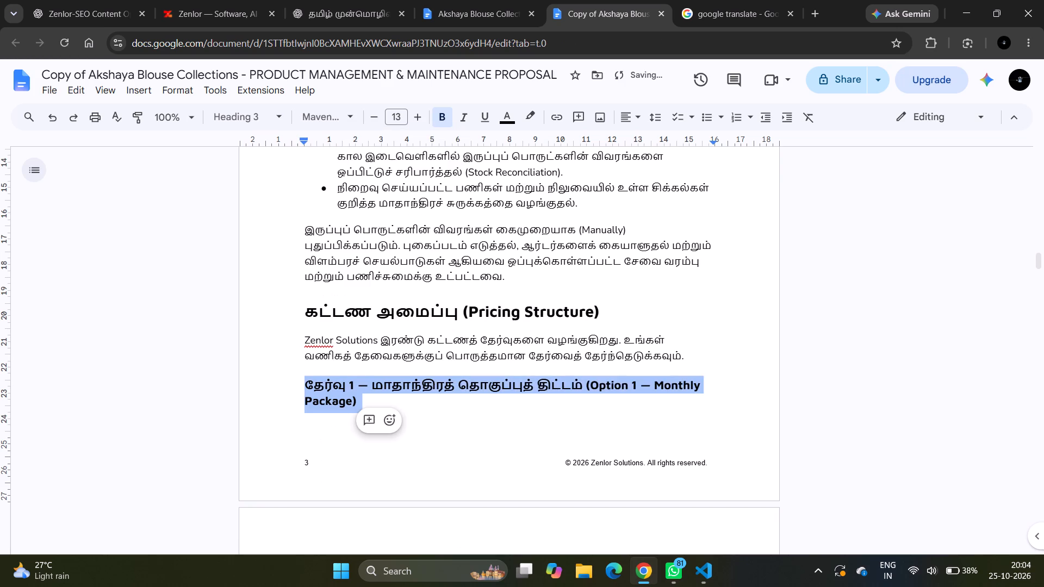
Add 0.5 pt borders to all cells of the Service and Charges table under Option 1 — Monthly Package.
{"action": "scroll", "coordinate": [427, 335], "scroll_direction": "down", "scroll_amount": 2}
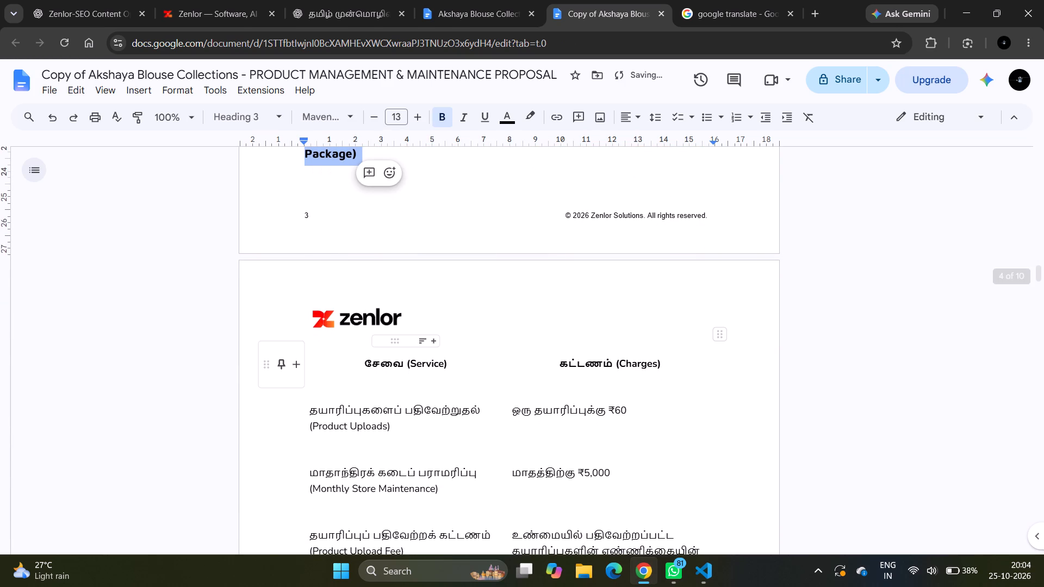
{"action": "left_click_drag", "start_coordinate": [361, 365], "coordinate": [579, 554]}
{"action": "scroll", "coordinate": [579, 554], "scroll_direction": "down", "scroll_amount": 2}
{"action": "scroll", "coordinate": [581, 431], "scroll_direction": "down", "scroll_amount": 1}
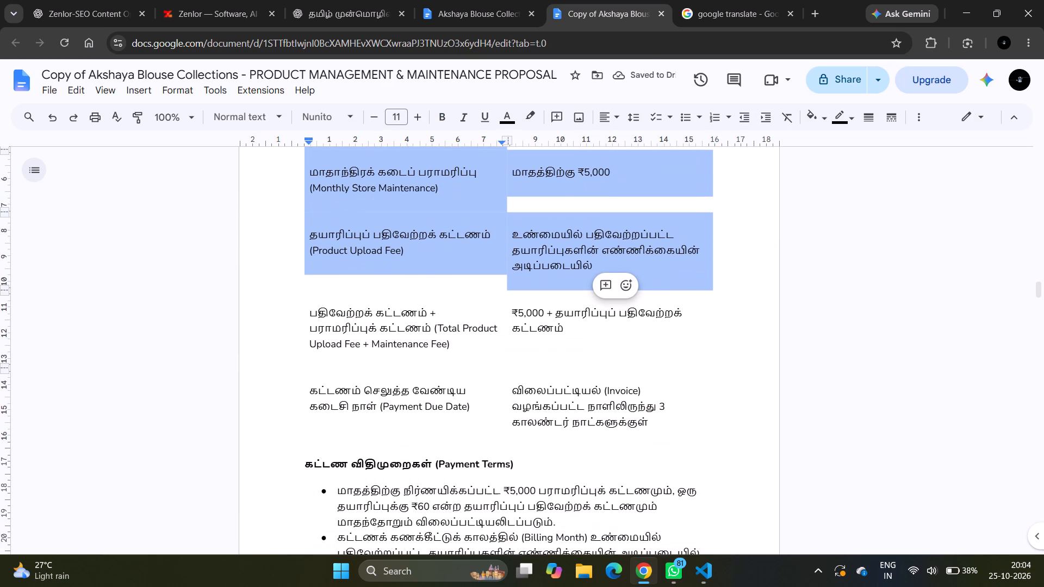
{"action": "scroll", "coordinate": [581, 431], "scroll_direction": "down", "scroll_amount": 1}
{"action": "left_click", "coordinate": [657, 421], "text": "shift"}
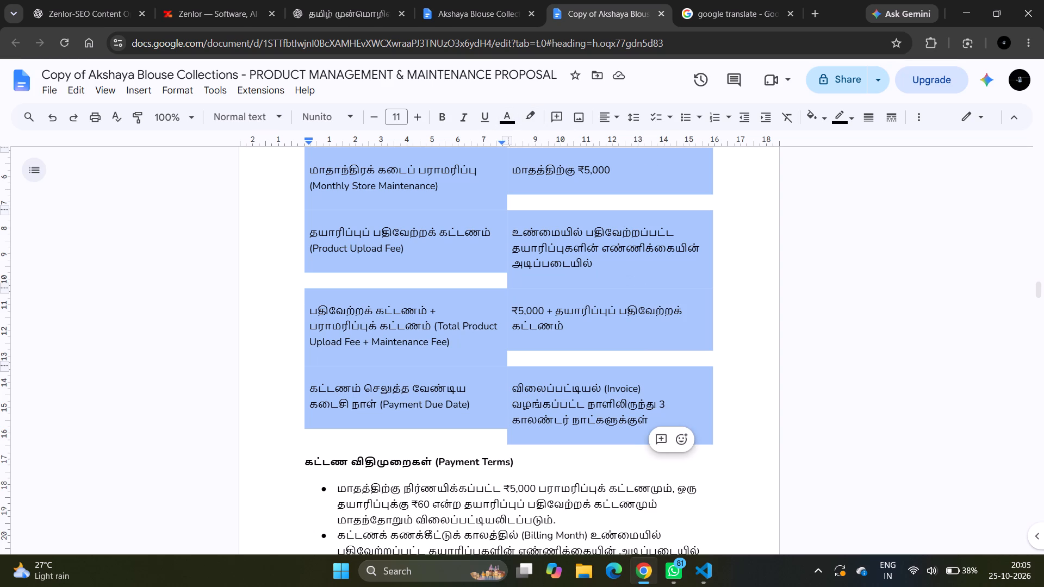
{"action": "scroll", "coordinate": [674, 196], "scroll_direction": "up", "scroll_amount": 3}
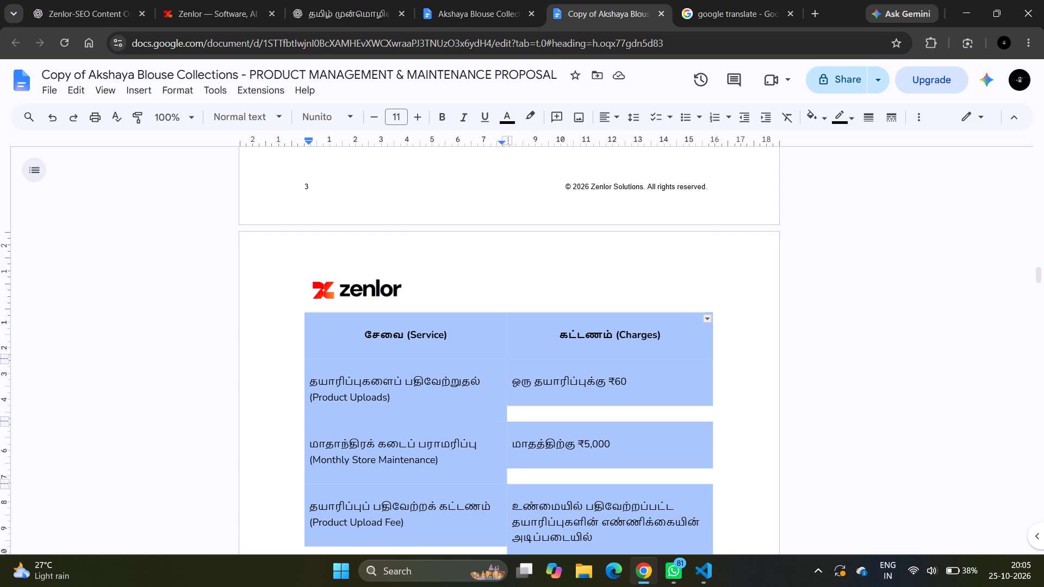
{"action": "left_click", "coordinate": [704, 319]}
{"action": "left_click", "coordinate": [679, 269]}
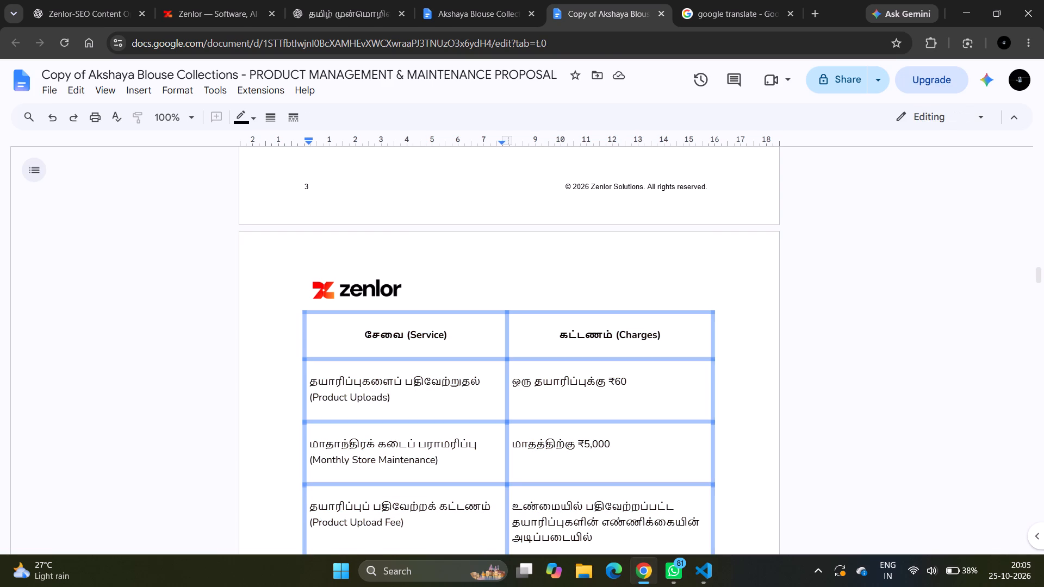
{"action": "left_click_drag", "start_coordinate": [272, 123], "coordinate": [292, 166]}
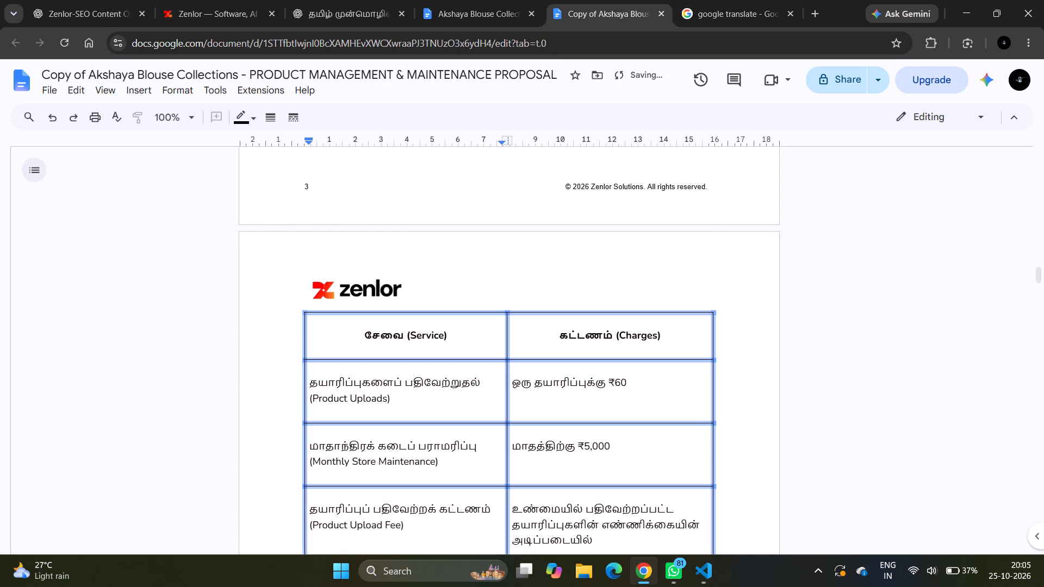
Give the Service and Charges header row white text on the custom orange background.
{"action": "left_click_drag", "start_coordinate": [362, 335], "coordinate": [585, 328]}
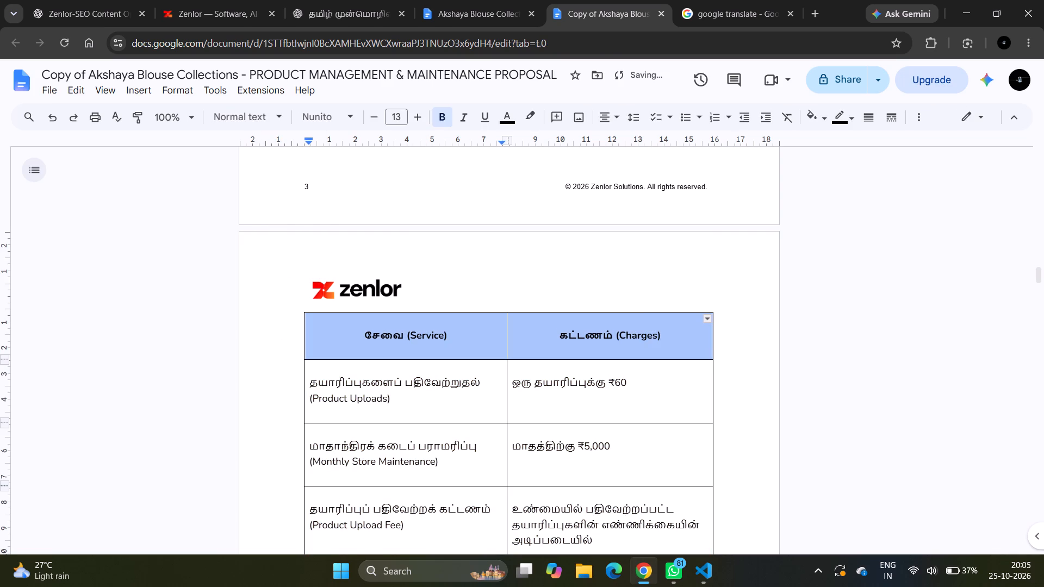
{"action": "left_click_drag", "start_coordinate": [585, 328], "coordinate": [585, 328]}
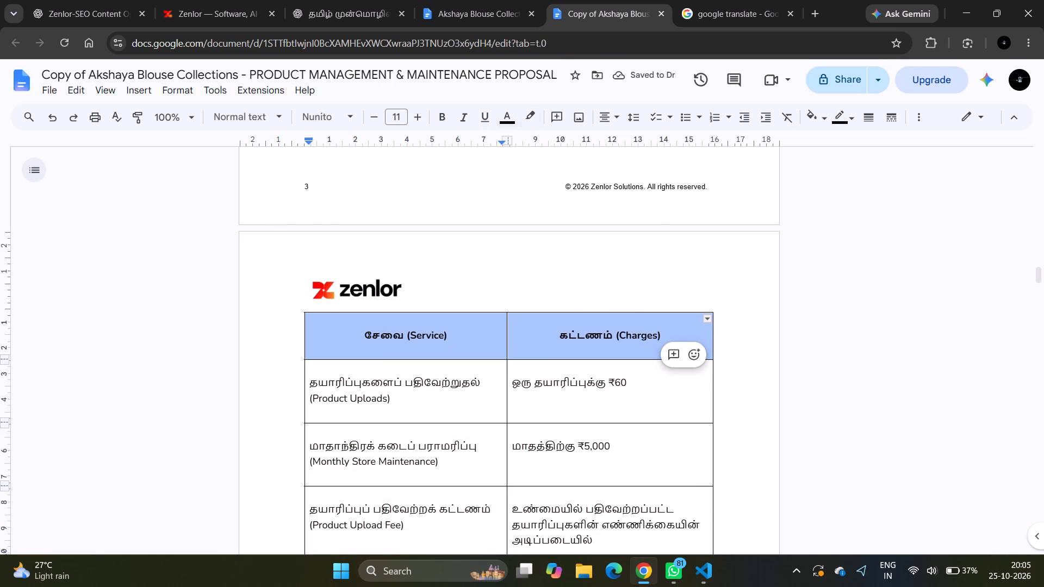
{"action": "left_click", "coordinate": [510, 121]}
{"action": "left_click", "coordinate": [513, 278]}
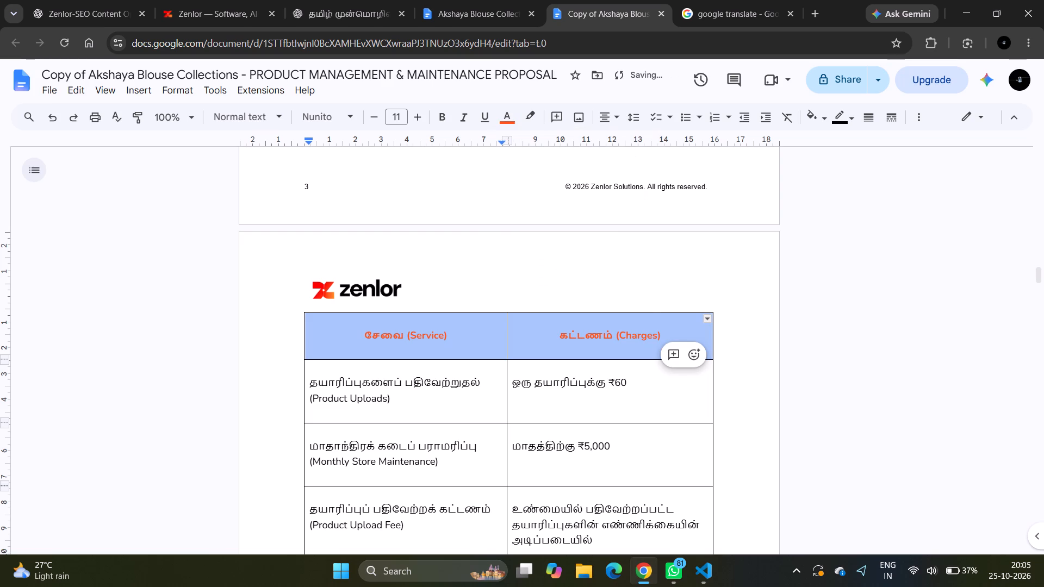
{"action": "left_click", "coordinate": [504, 122]}
{"action": "left_click", "coordinate": [644, 142]}
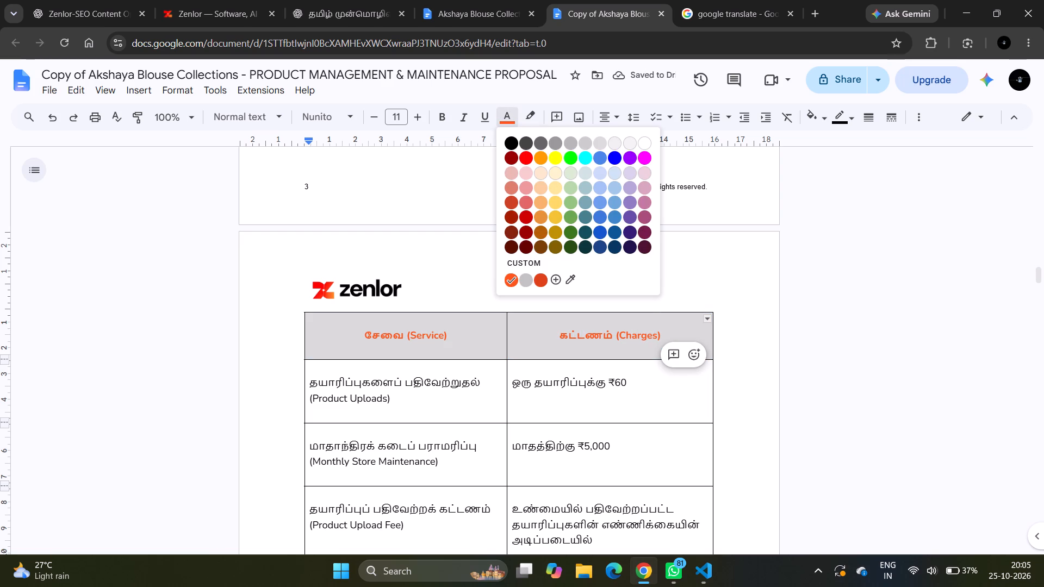
{"action": "left_click", "coordinate": [816, 121]}
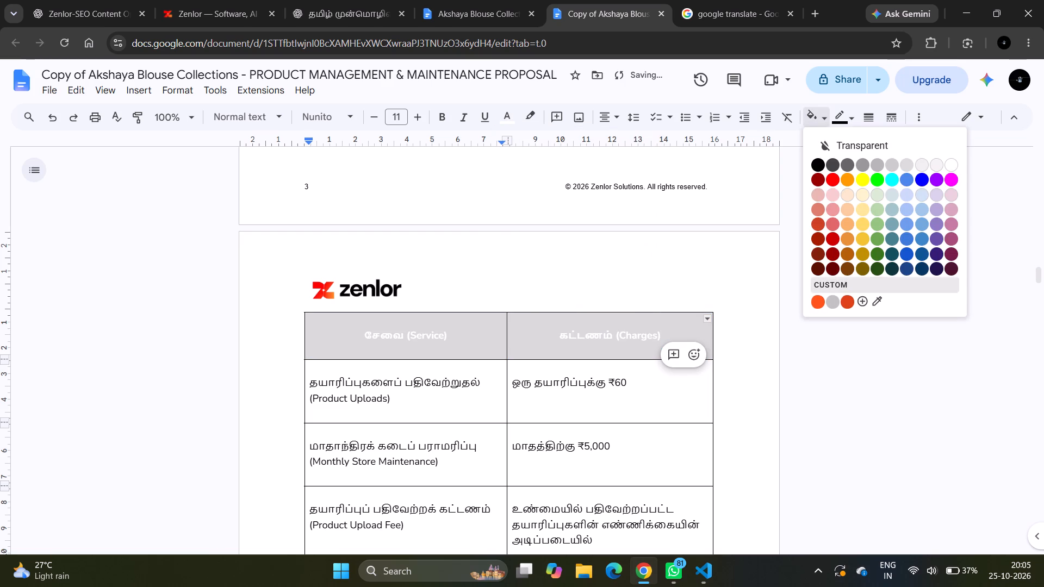
{"action": "left_click", "coordinate": [820, 302]}
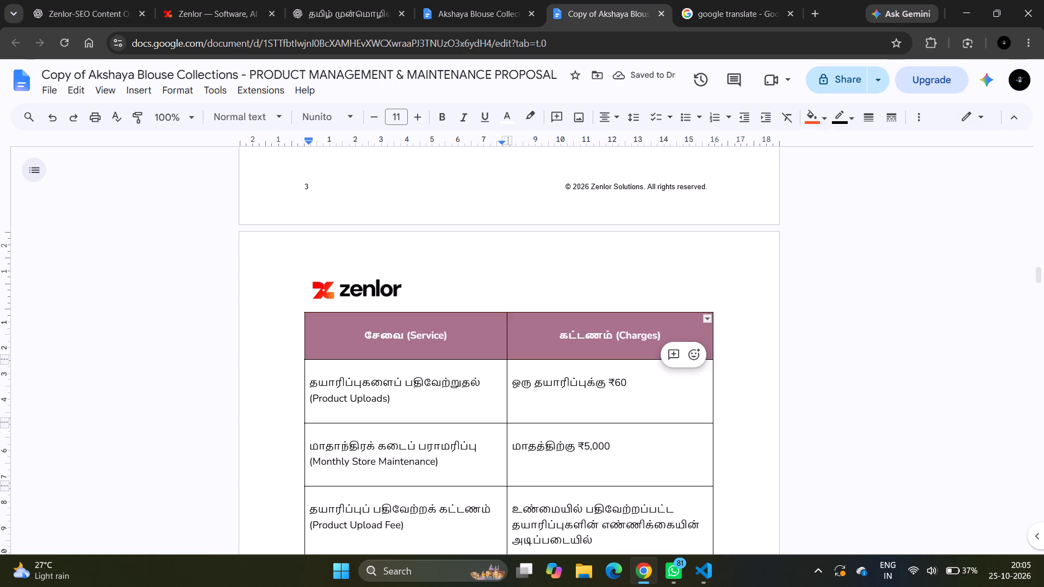
{"action": "left_click", "coordinate": [730, 333]}
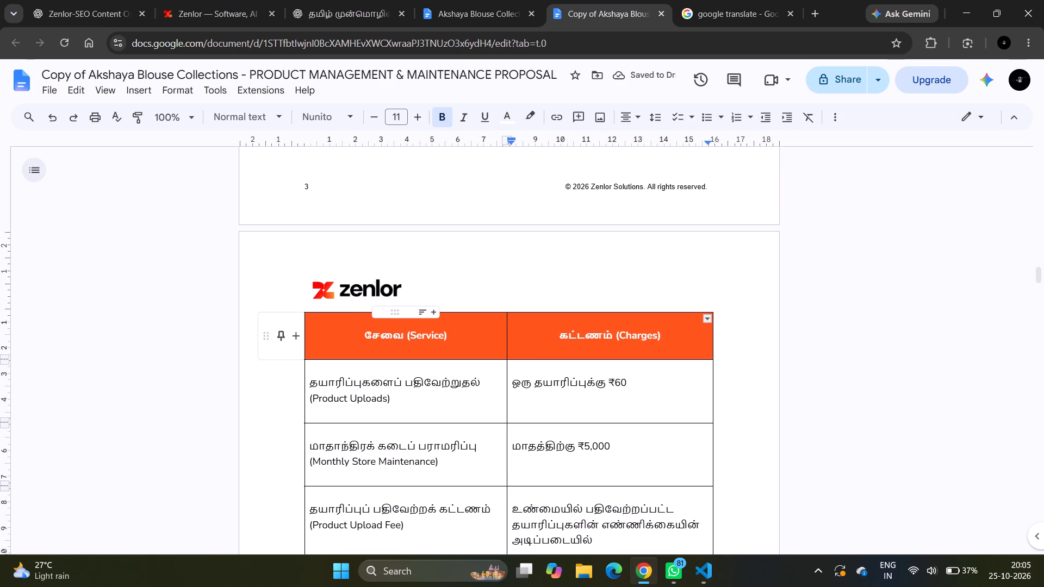
Remove the space before and after paragraphs throughout the Service and Charges table.
{"action": "left_click_drag", "start_coordinate": [363, 332], "coordinate": [419, 362]}
{"action": "scroll", "coordinate": [419, 362], "scroll_direction": "down", "scroll_amount": 3}
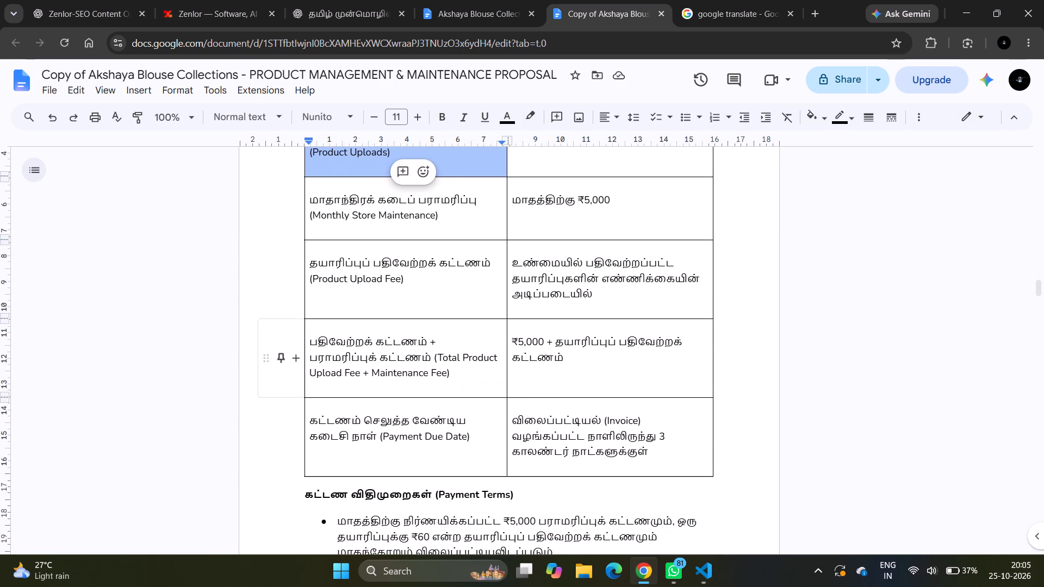
{"action": "left_click", "coordinate": [654, 453], "text": "shift"}
{"action": "scroll", "coordinate": [654, 453], "scroll_direction": "up", "scroll_amount": 1}
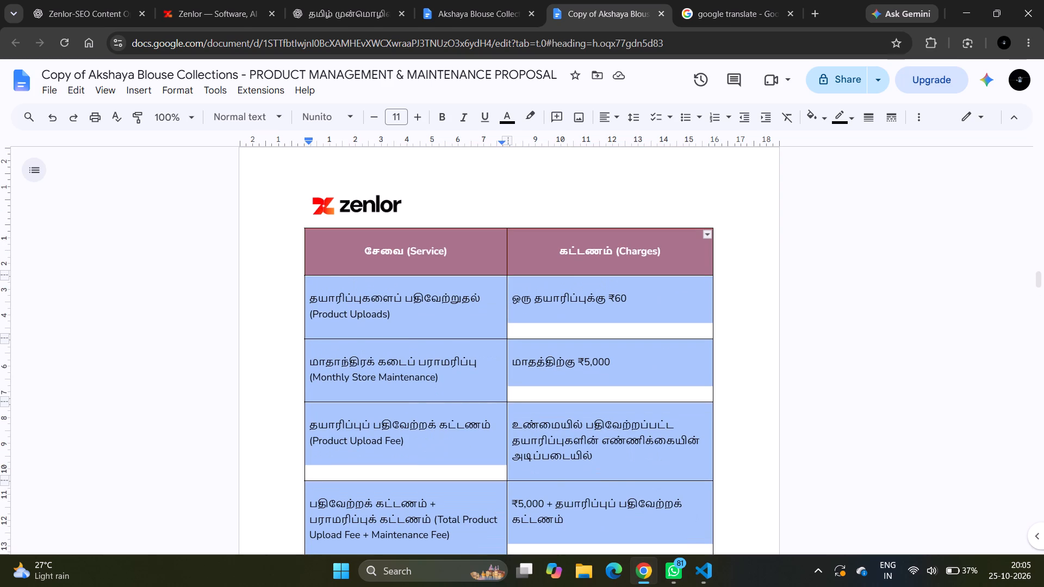
{"action": "left_click", "coordinate": [639, 121]}
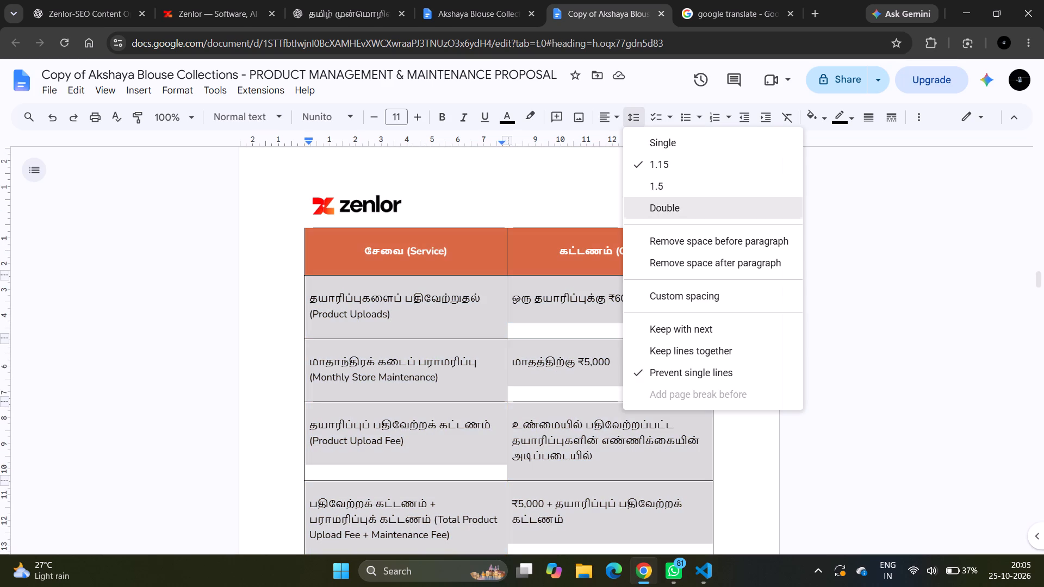
{"action": "left_click", "coordinate": [667, 245]}
{"action": "left_click_drag", "start_coordinate": [633, 123], "coordinate": [638, 157]}
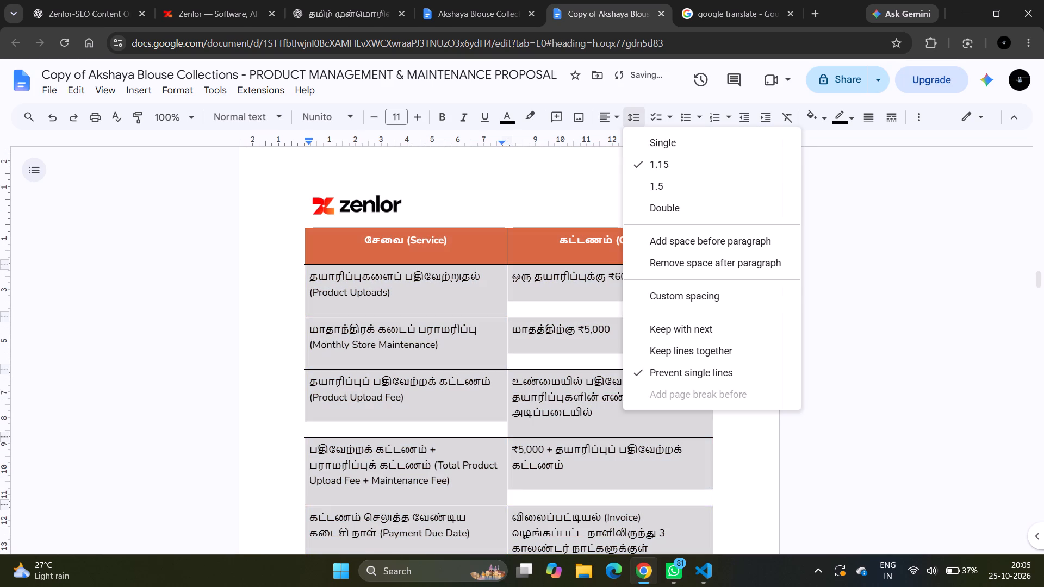
{"action": "left_click_drag", "start_coordinate": [638, 157], "coordinate": [670, 266]}
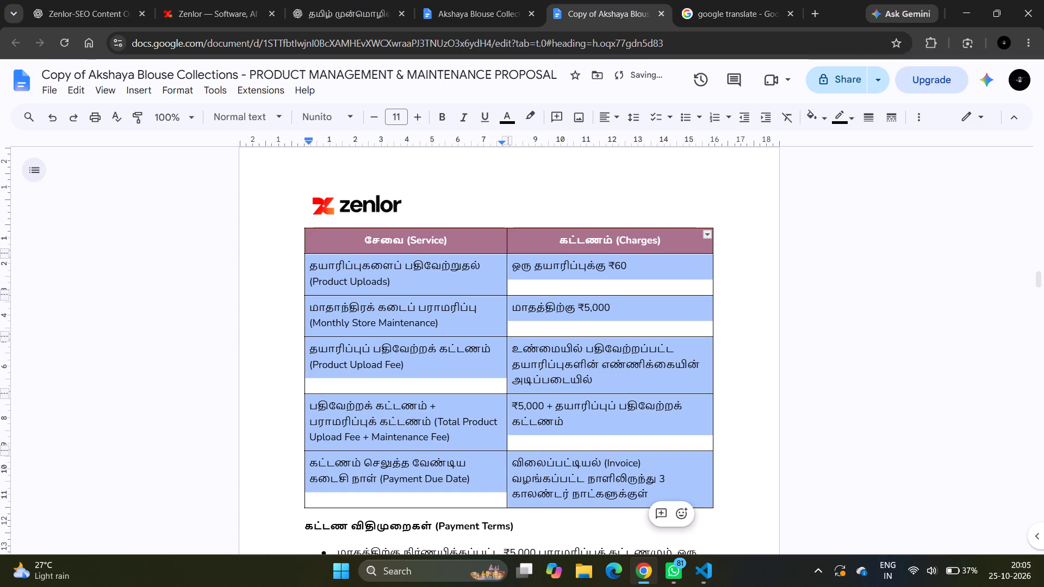
Set the Tamil Payment Terms heading in Maven Pro.
{"action": "scroll", "coordinate": [630, 355], "scroll_direction": "down", "scroll_amount": 2}
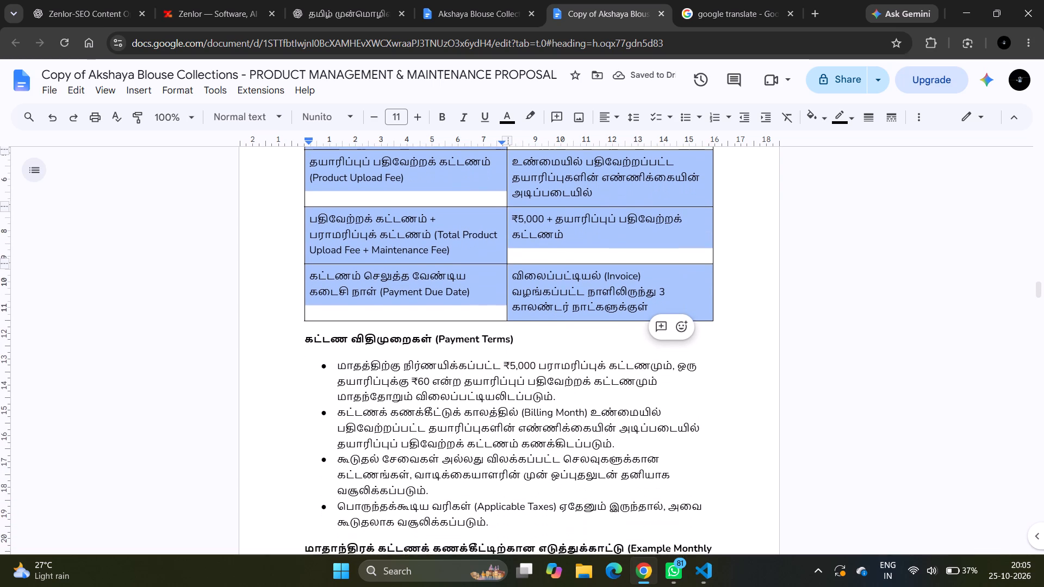
{"action": "triple_click", "coordinate": [397, 332]}
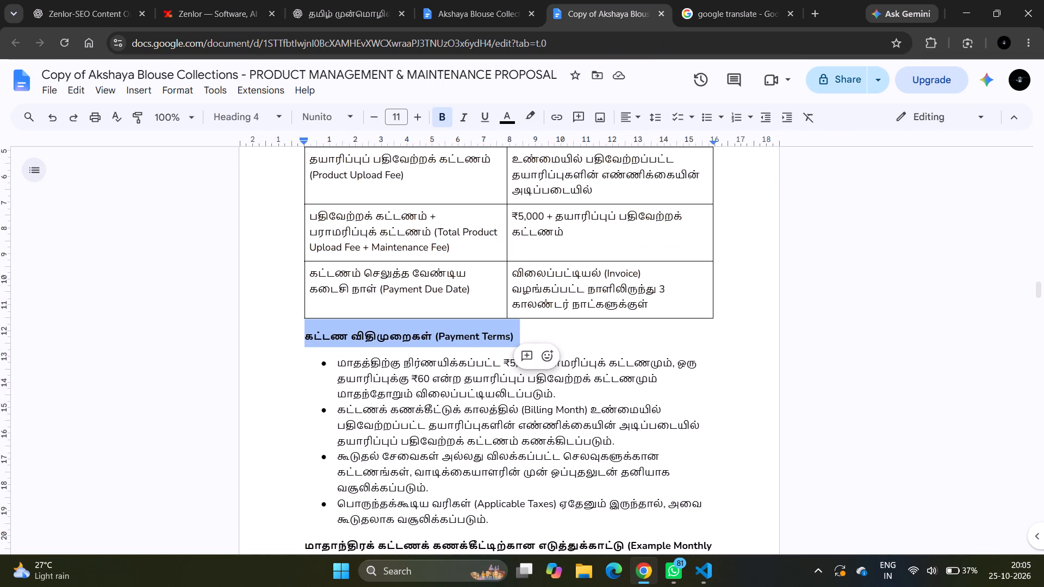
{"action": "left_click", "coordinate": [332, 122]}
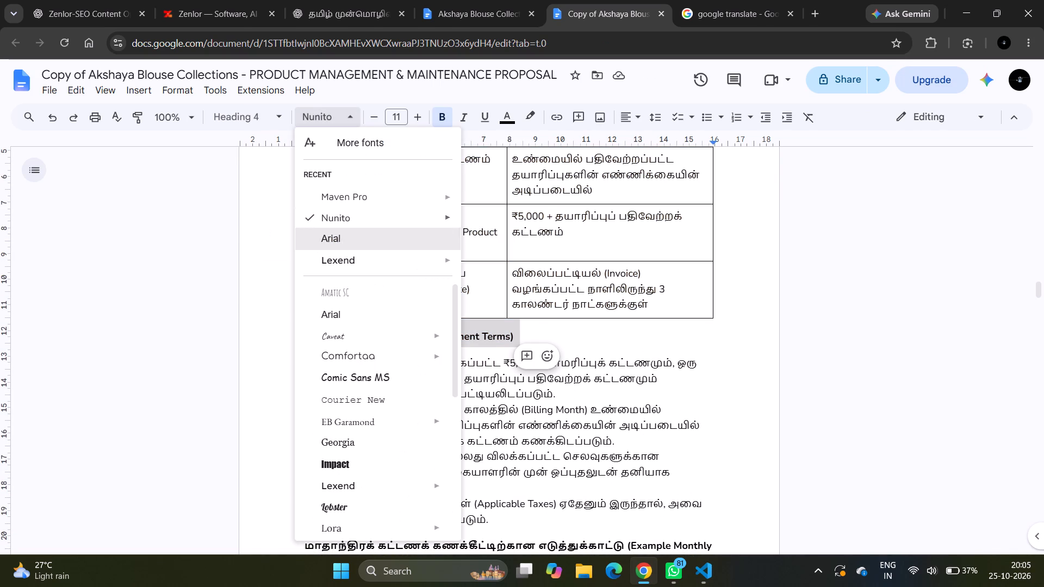
{"action": "left_click", "coordinate": [368, 199]}
Set the Tamil Example Monthly Fee Calculation heading in Maven Pro.
{"action": "scroll", "coordinate": [457, 343], "scroll_direction": "down", "scroll_amount": 3}
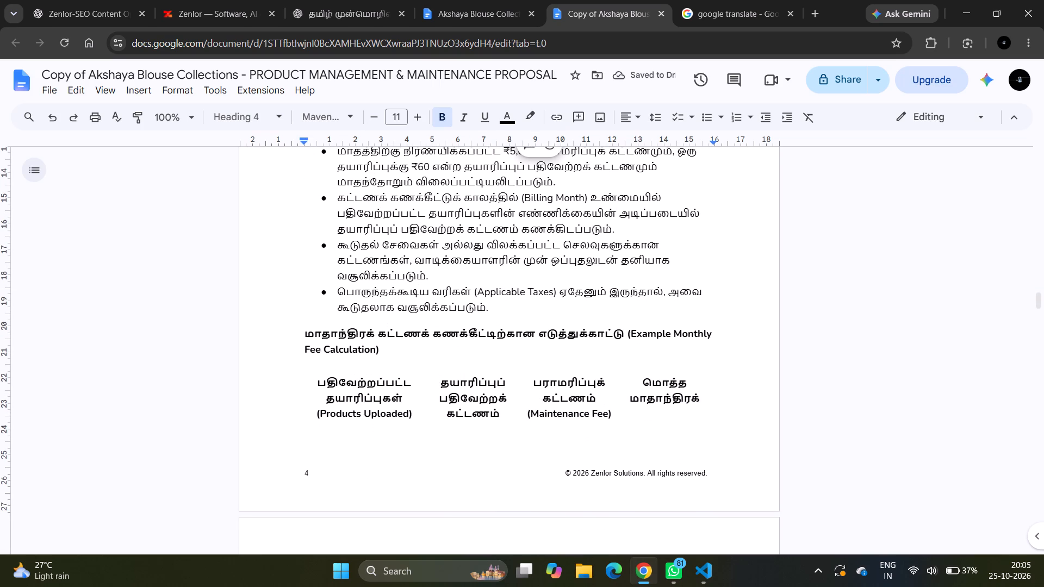
{"action": "triple_click", "coordinate": [321, 335]}
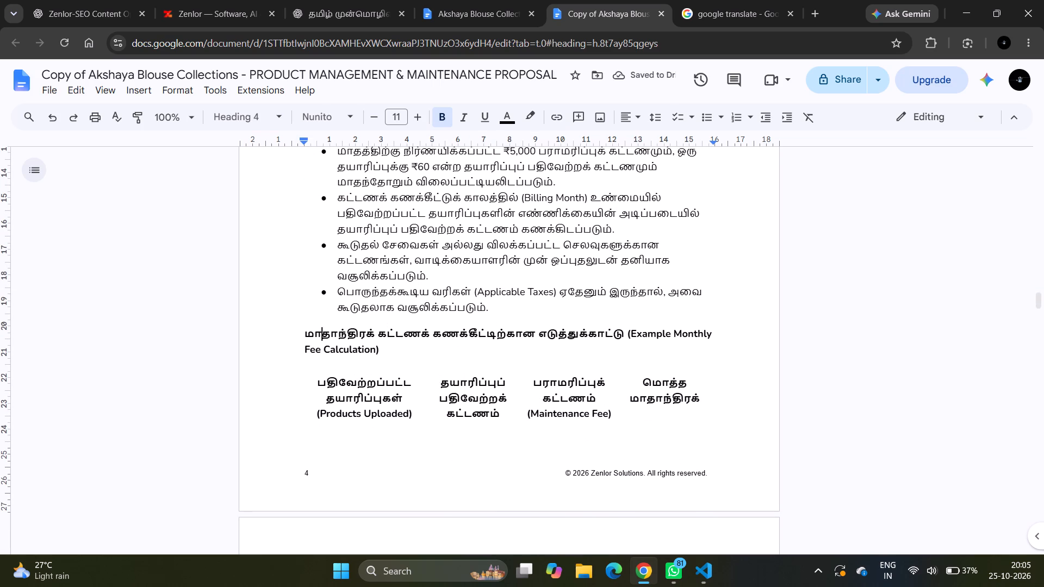
{"action": "left_click", "coordinate": [334, 127]}
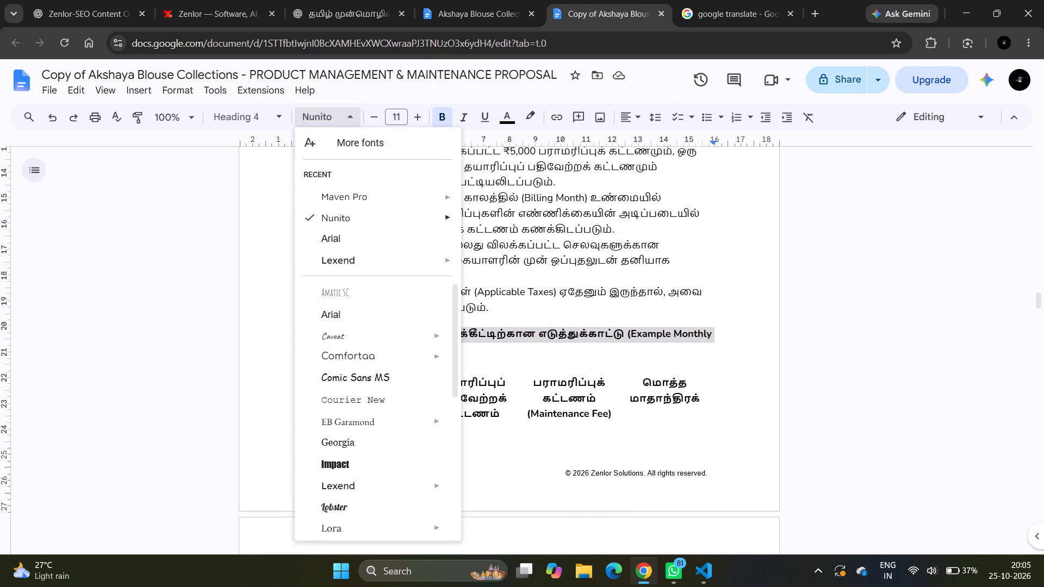
{"action": "left_click", "coordinate": [329, 201]}
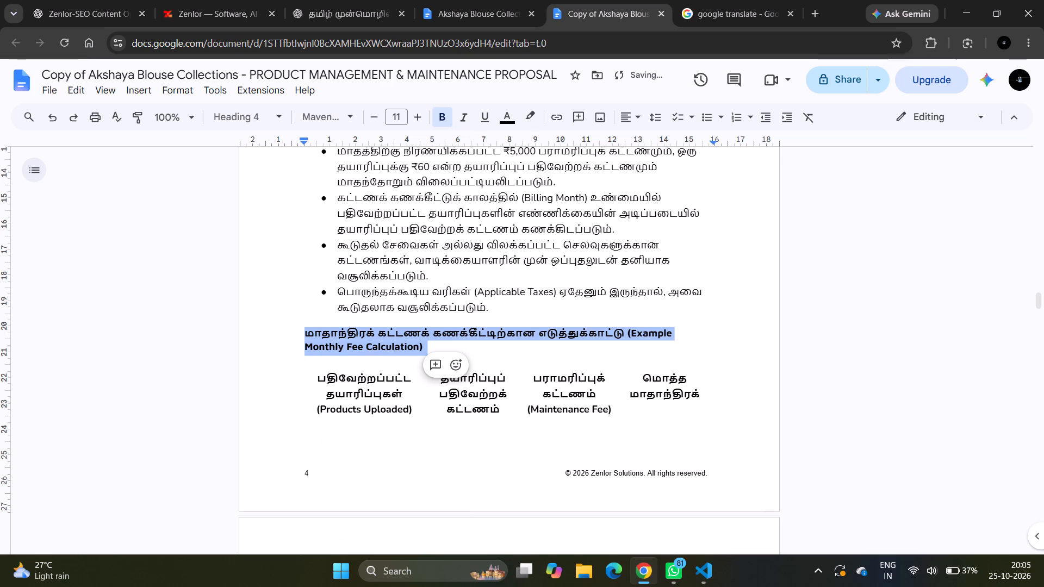
Add 0.5 pt borders to all cells of the table under Example Monthly Fee Calculation.
{"action": "left_click", "coordinate": [316, 379]}
{"action": "scroll", "coordinate": [488, 414], "scroll_direction": "down", "scroll_amount": 2}
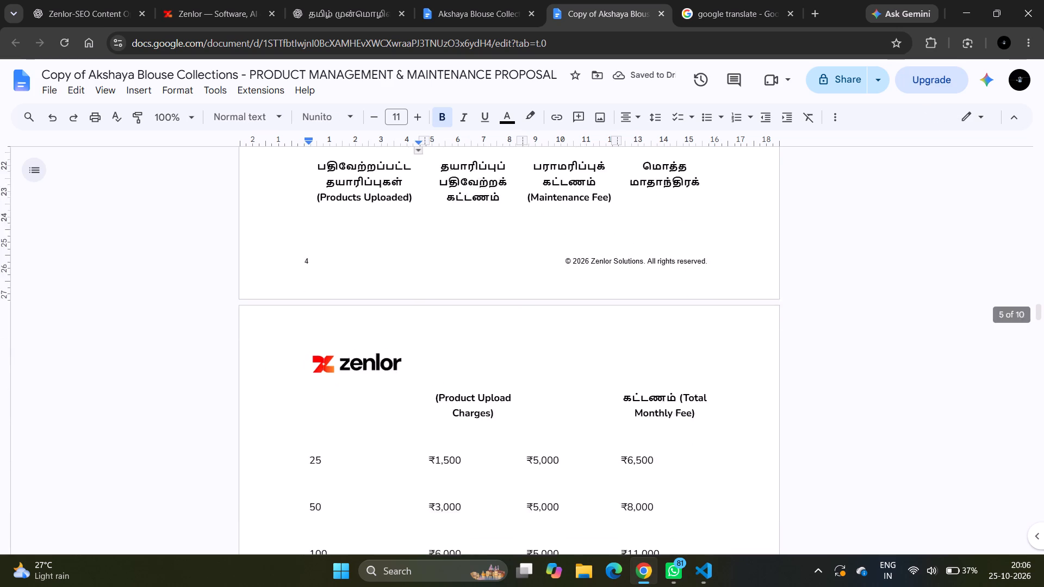
{"action": "scroll", "coordinate": [488, 414], "scroll_direction": "down", "scroll_amount": 1}
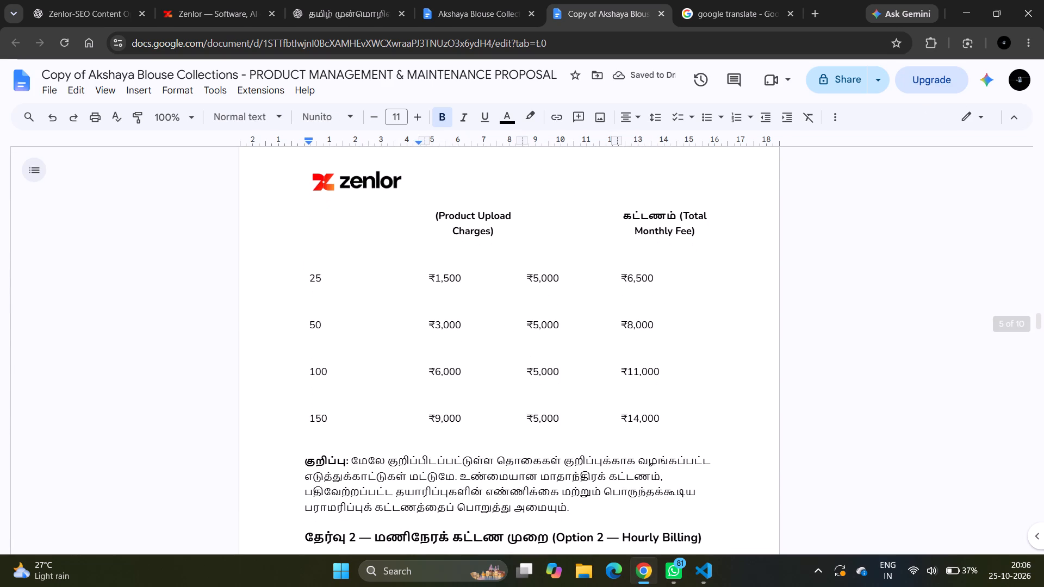
{"action": "left_click", "coordinate": [673, 424], "text": "shift"}
{"action": "scroll", "coordinate": [673, 424], "scroll_direction": "up", "scroll_amount": 4}
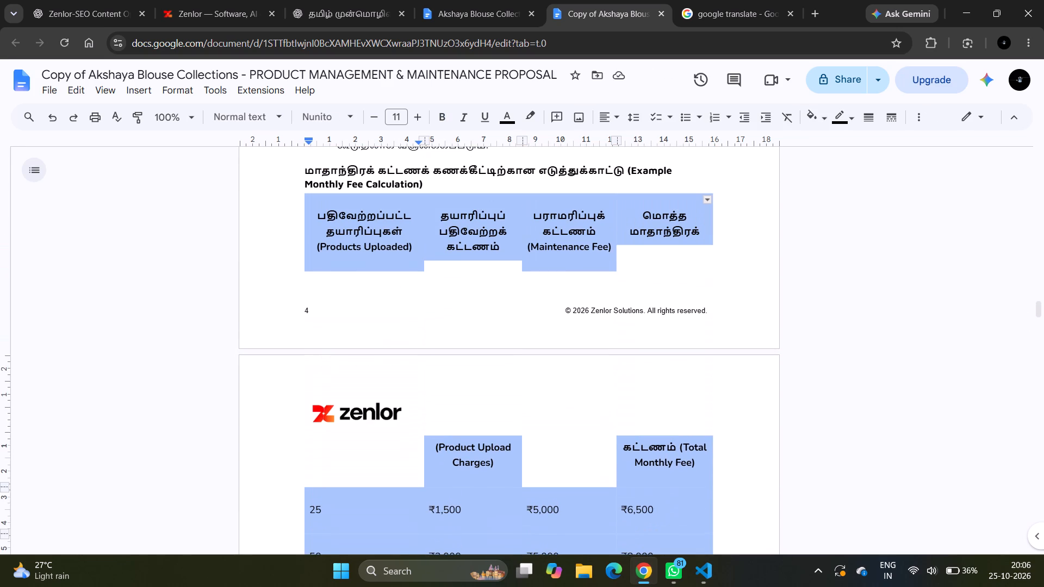
{"action": "left_click", "coordinate": [707, 200]}
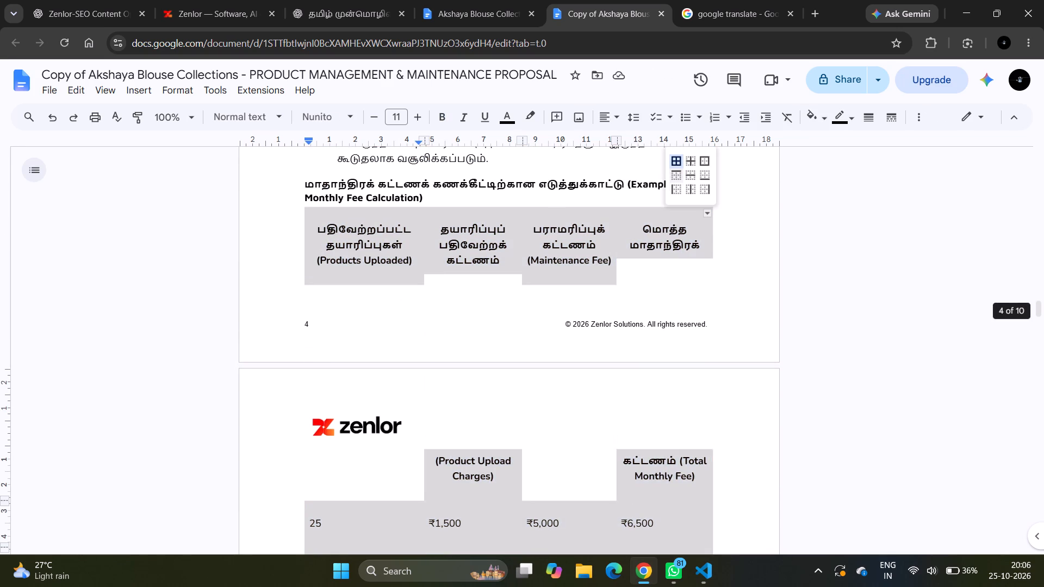
{"action": "left_click", "coordinate": [676, 159]}
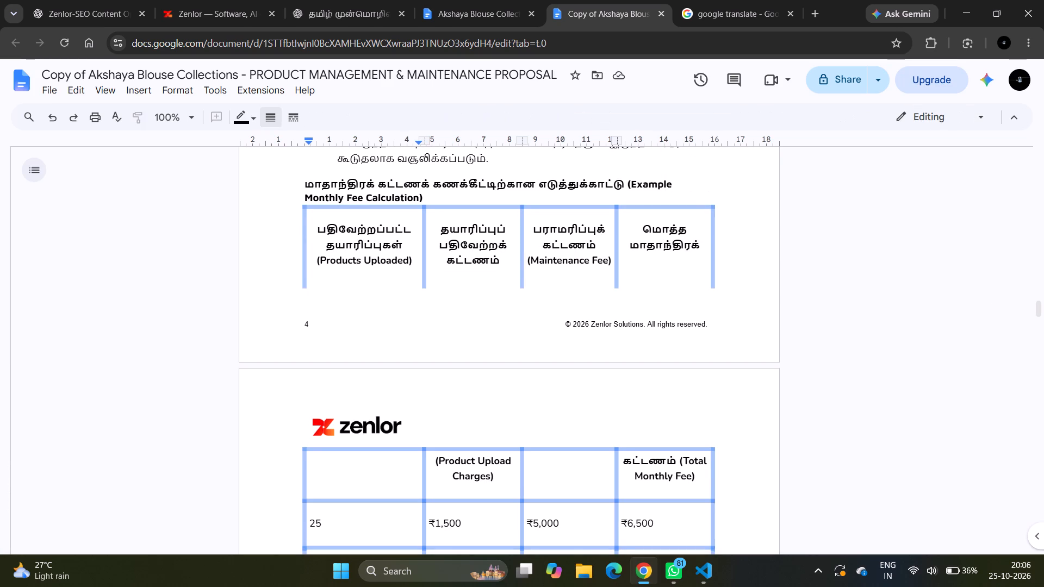
{"action": "left_click", "coordinate": [264, 111]}
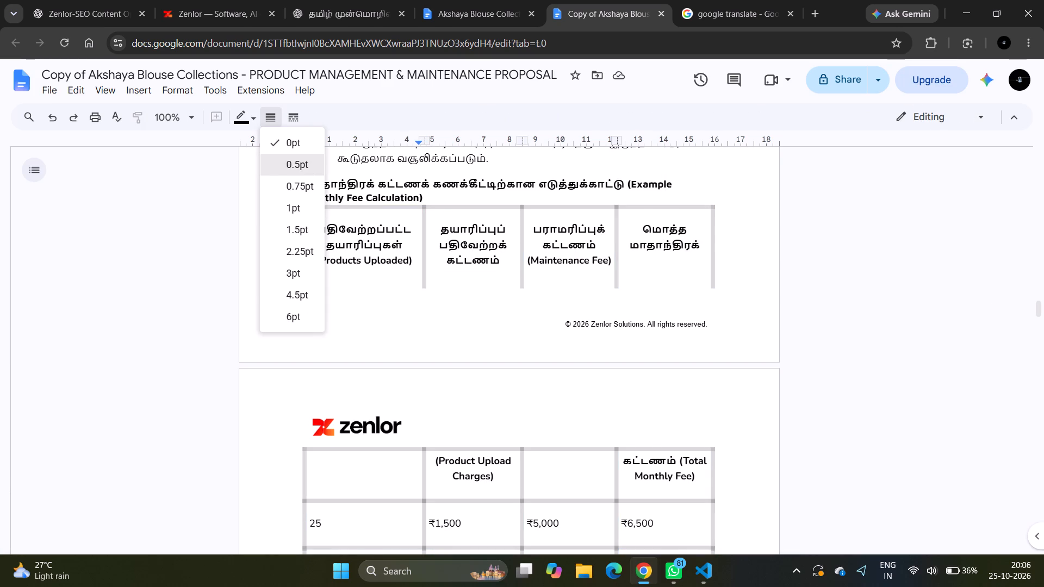
{"action": "left_click", "coordinate": [288, 160]}
Give the Example Monthly Fee Calculation table's header row white text on the custom orange background.
{"action": "left_click_drag", "start_coordinate": [324, 235], "coordinate": [604, 238]}
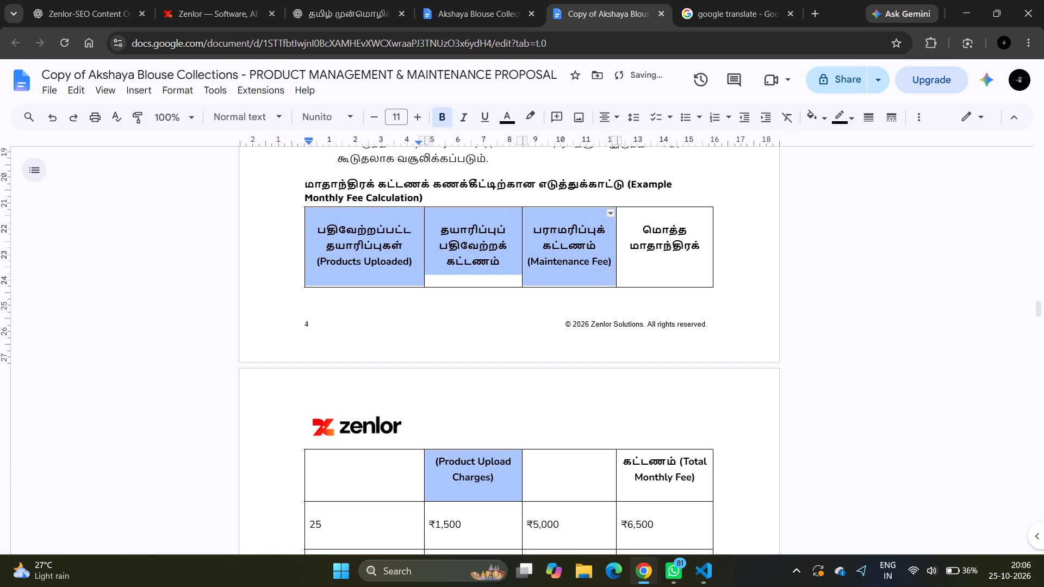
{"action": "left_click_drag", "start_coordinate": [604, 238], "coordinate": [626, 232]}
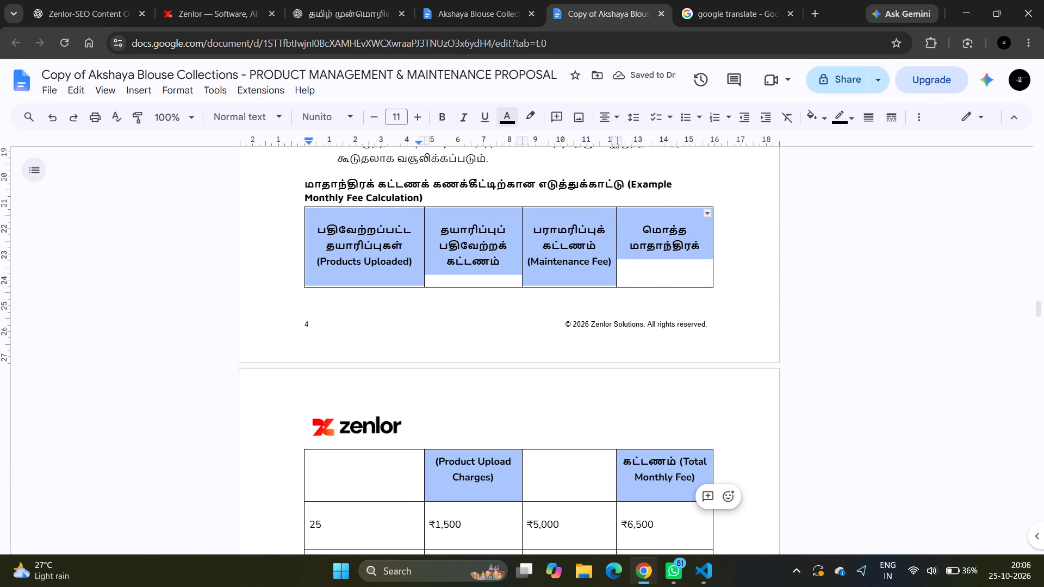
{"action": "left_click", "coordinate": [512, 119]}
{"action": "left_click", "coordinate": [641, 142]}
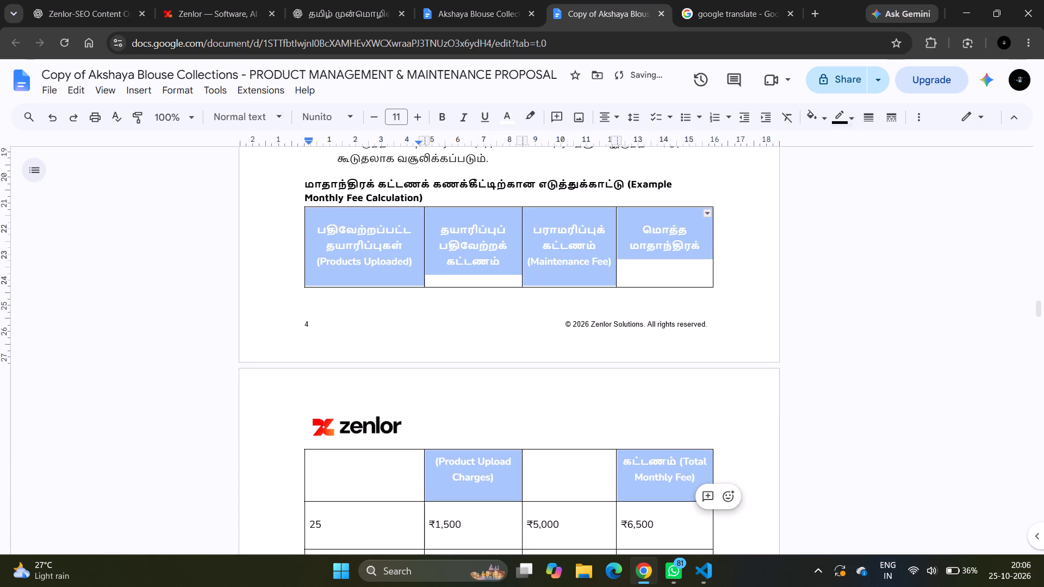
{"action": "left_click_drag", "start_coordinate": [817, 111], "coordinate": [817, 303]}
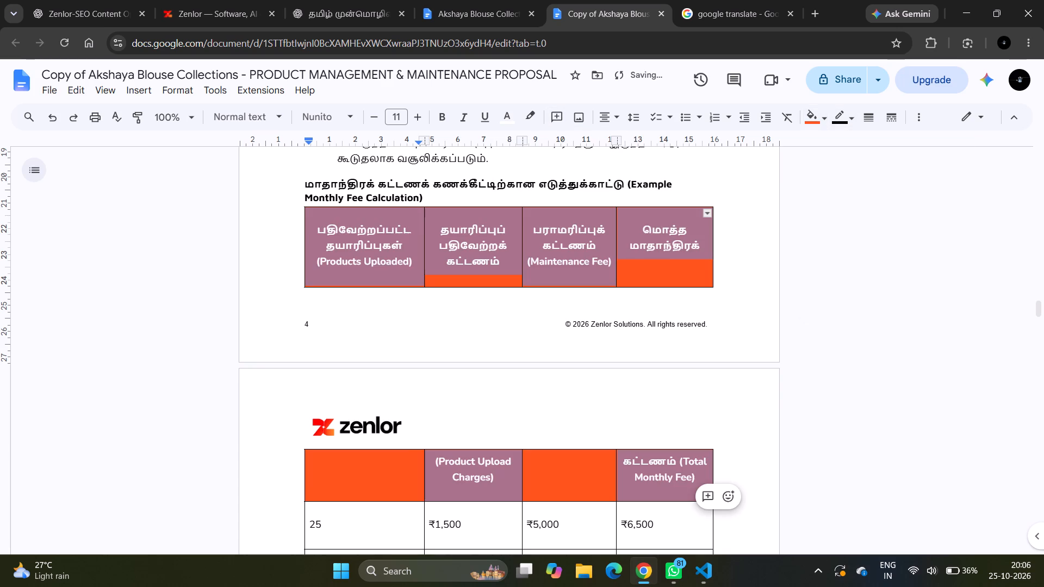
Select the whole Example Monthly Fee Calculation table, from the Products Uploaded header through the 150-product row.
{"action": "scroll", "coordinate": [629, 334], "scroll_direction": "down", "scroll_amount": 1}
{"action": "left_click", "coordinate": [376, 188]}
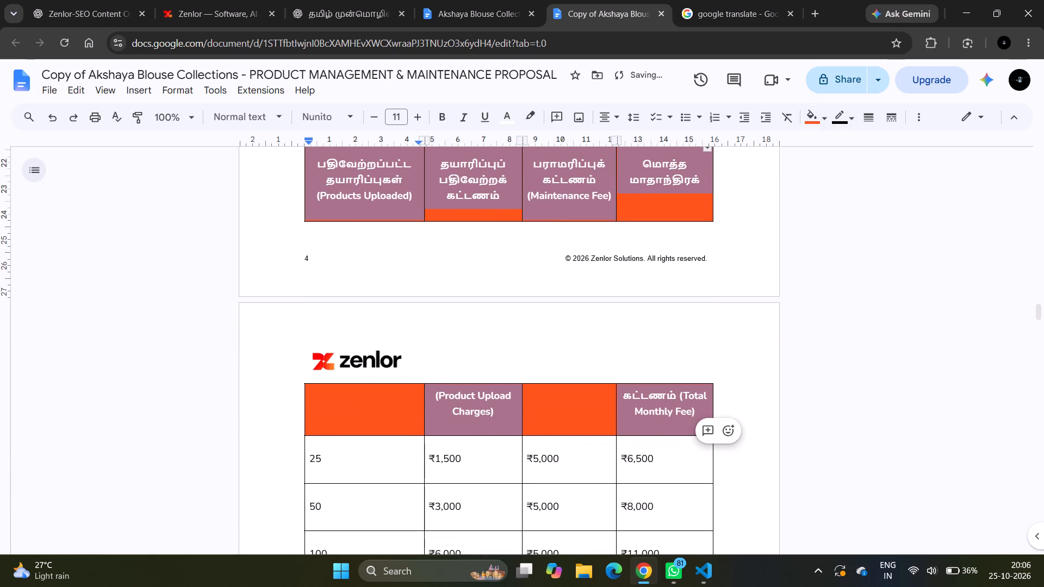
{"action": "scroll", "coordinate": [506, 278], "scroll_direction": "down", "scroll_amount": 1}
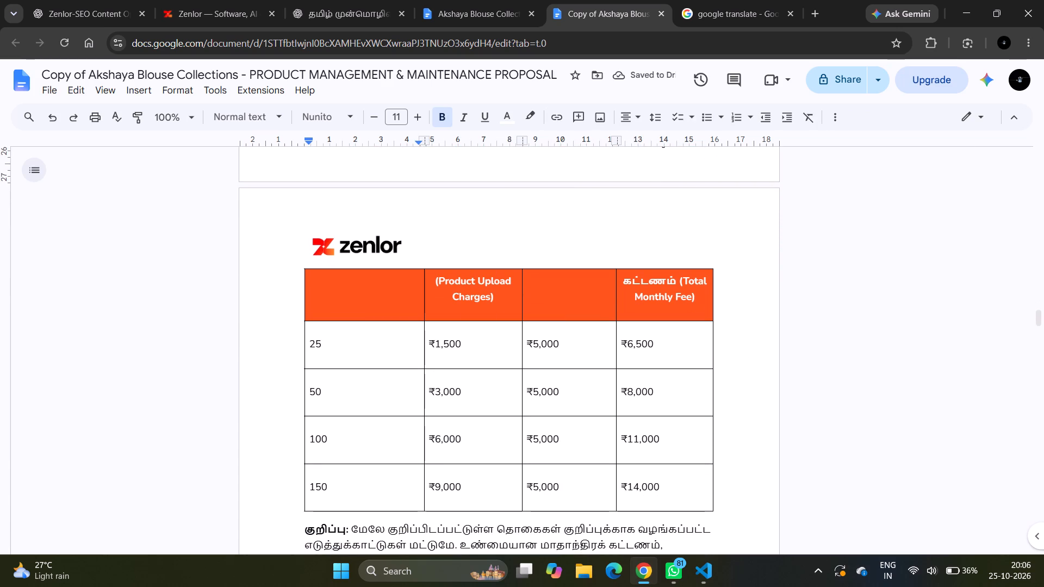
{"action": "left_click", "coordinate": [633, 471], "text": "shift"}
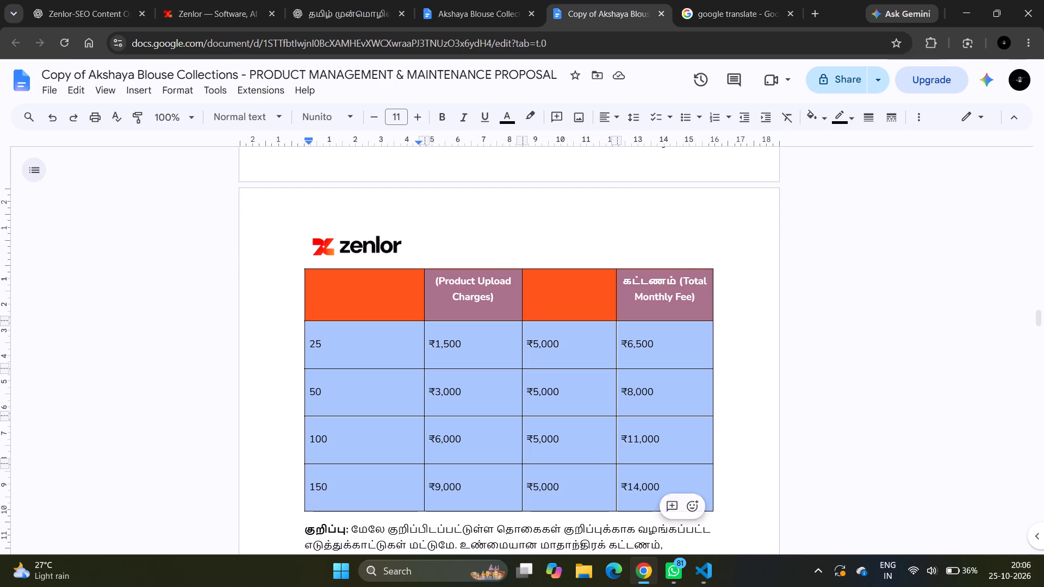
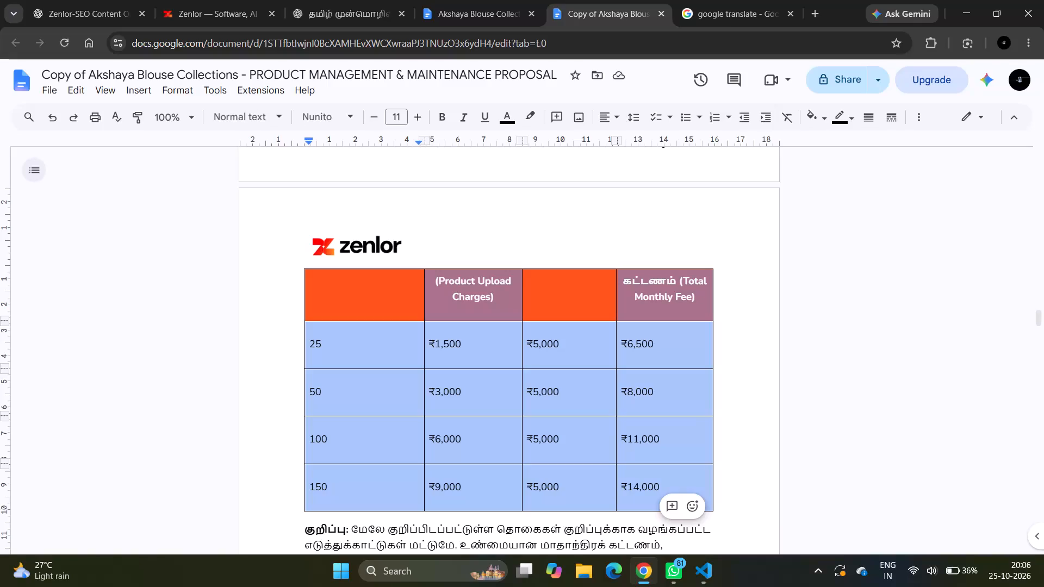
Remove the paragraph spacing before and after the text throughout the Example Monthly Fee Calculation table.
{"action": "left_click", "coordinate": [637, 118]}
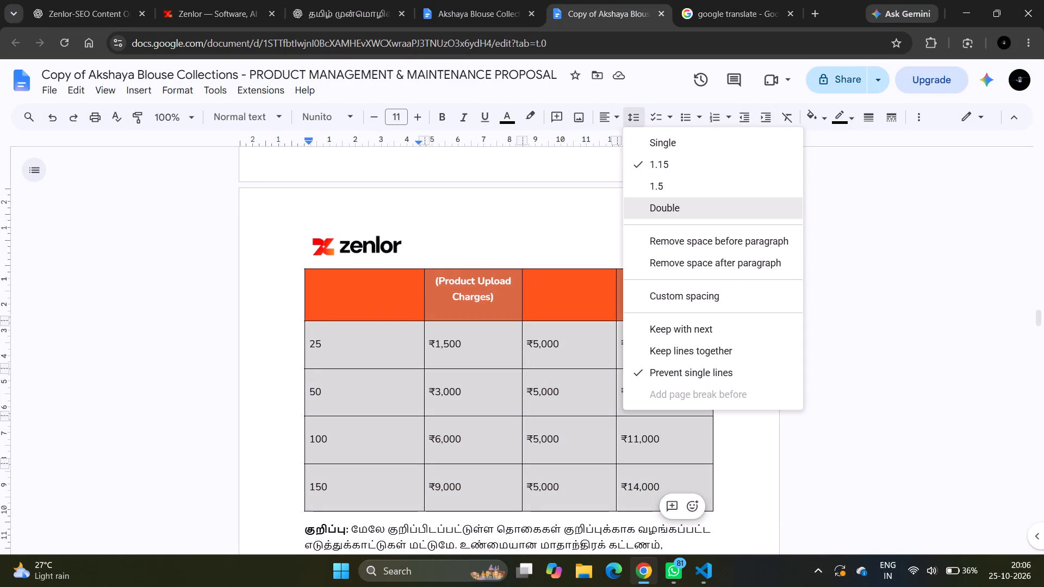
{"action": "left_click", "coordinate": [656, 240]}
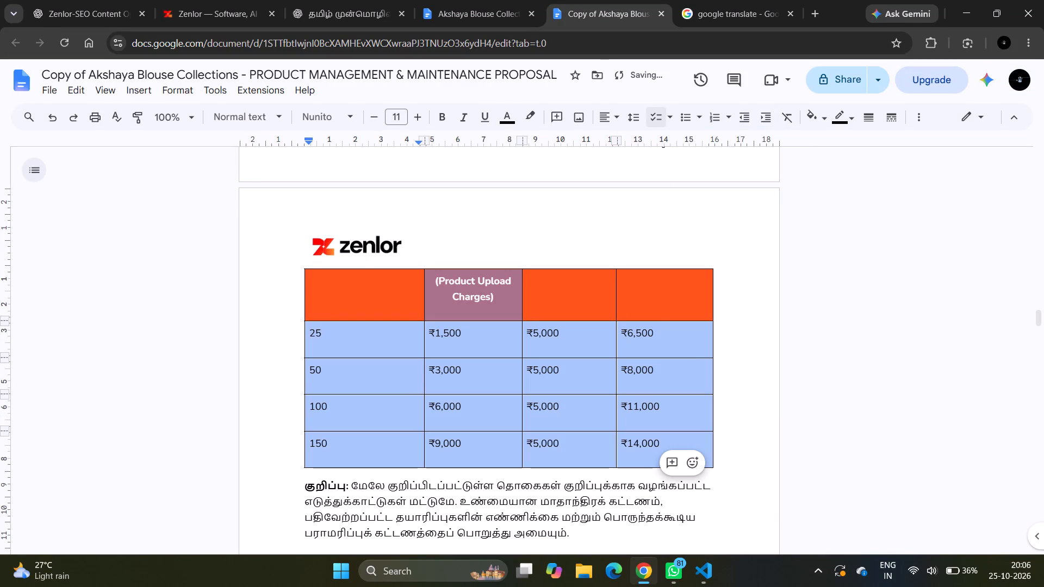
{"action": "left_click_drag", "start_coordinate": [639, 121], "coordinate": [659, 268]}
Set the Tamil Option 2 — Hourly Billing heading in Maven Pro.
{"action": "scroll", "coordinate": [613, 306], "scroll_direction": "up", "scroll_amount": 1}
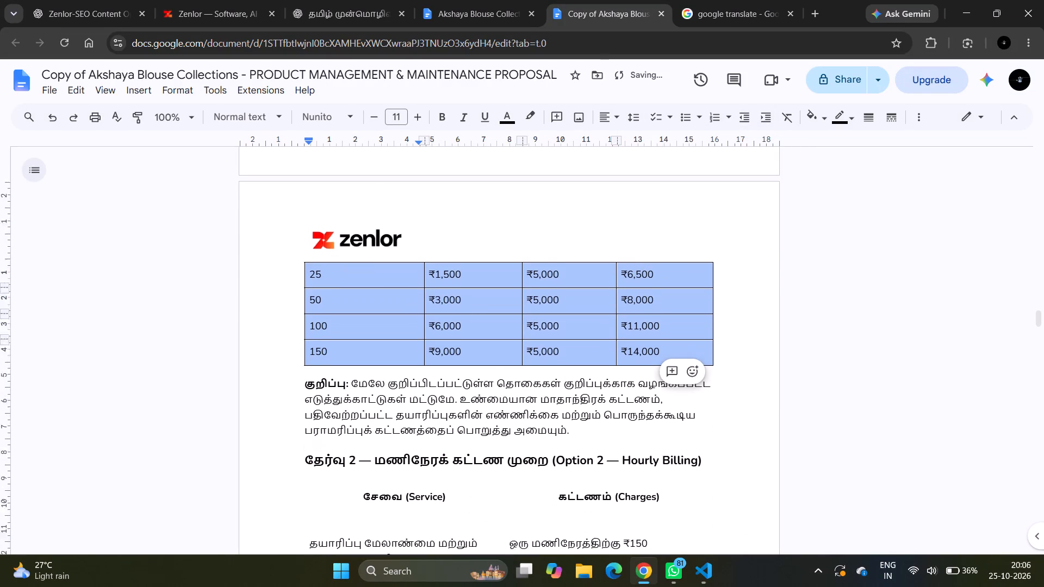
{"action": "scroll", "coordinate": [613, 306], "scroll_direction": "up", "scroll_amount": 2}
{"action": "scroll", "coordinate": [613, 306], "scroll_direction": "down", "scroll_amount": 2}
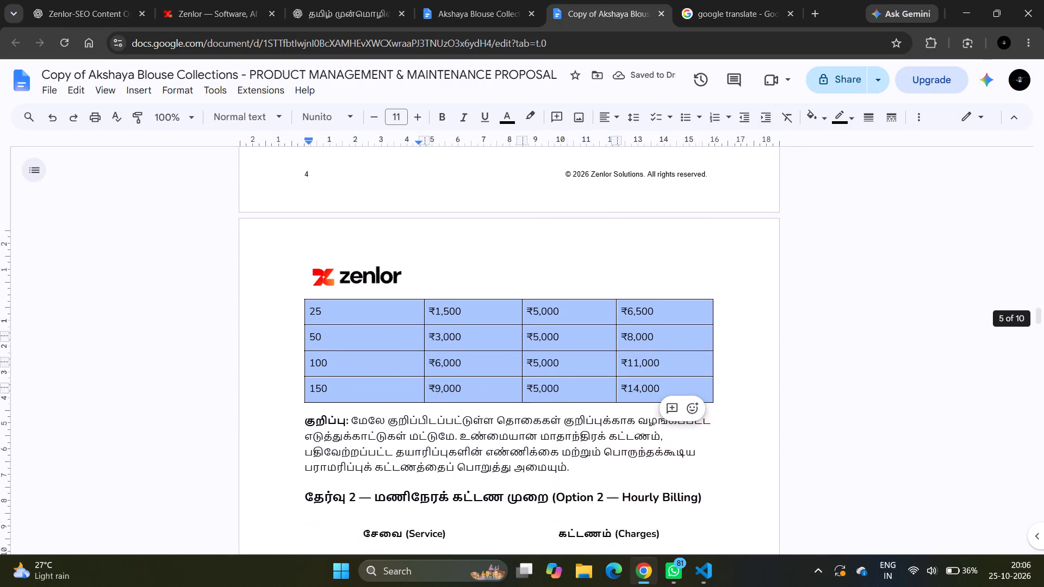
{"action": "scroll", "coordinate": [613, 306], "scroll_direction": "down", "scroll_amount": 2}
{"action": "scroll", "coordinate": [613, 306], "scroll_direction": "up", "scroll_amount": 2}
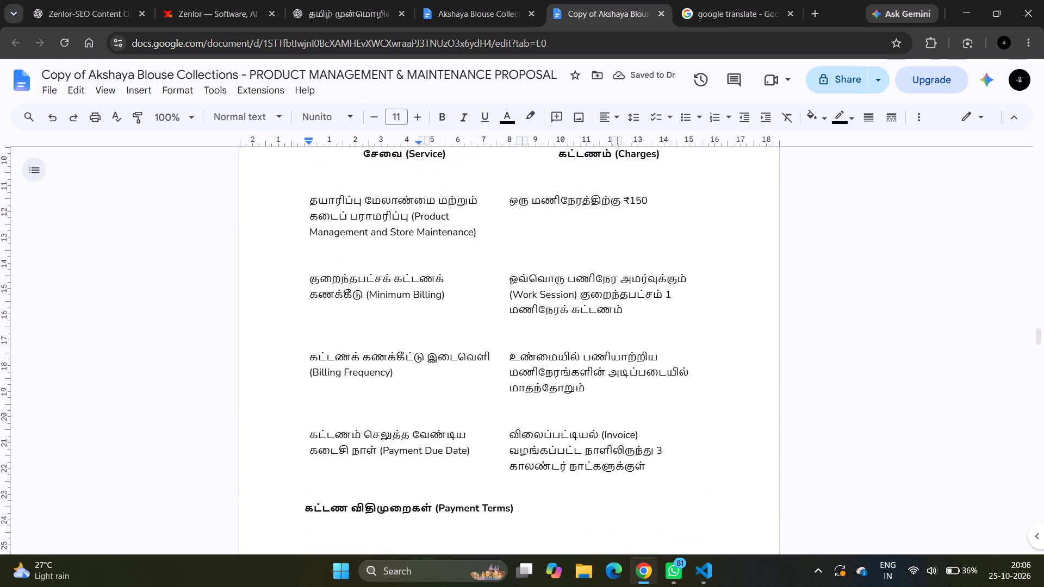
{"action": "scroll", "coordinate": [613, 306], "scroll_direction": "up", "scroll_amount": 2}
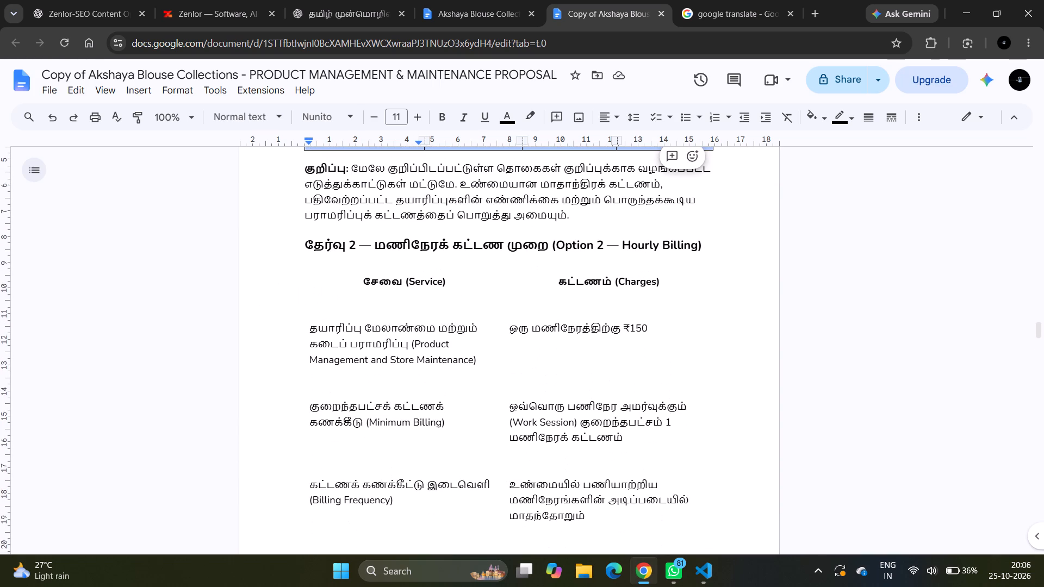
{"action": "triple_click", "coordinate": [445, 244]}
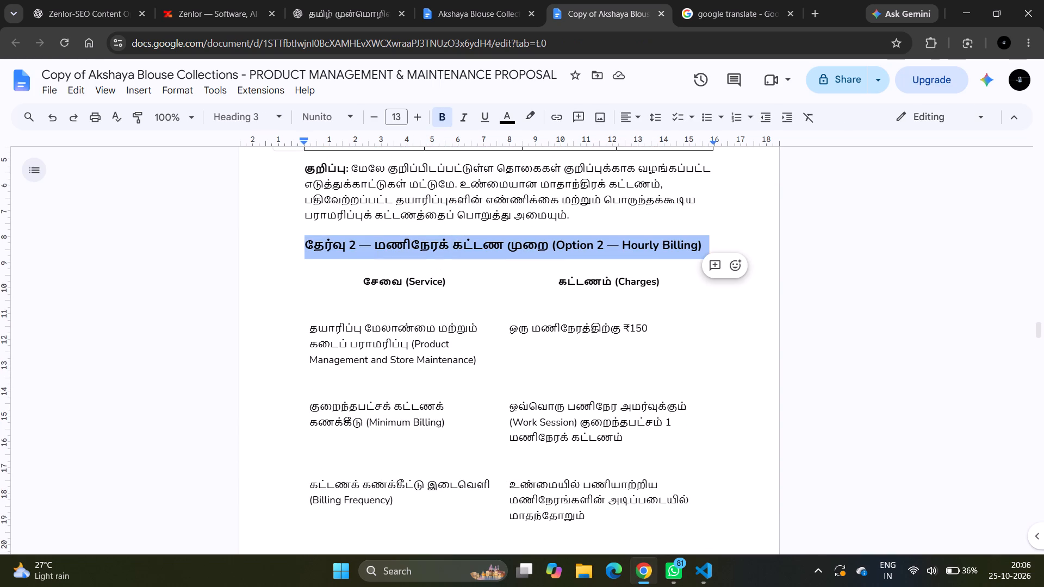
{"action": "left_click", "coordinate": [343, 120]}
{"action": "left_click", "coordinate": [353, 196]}
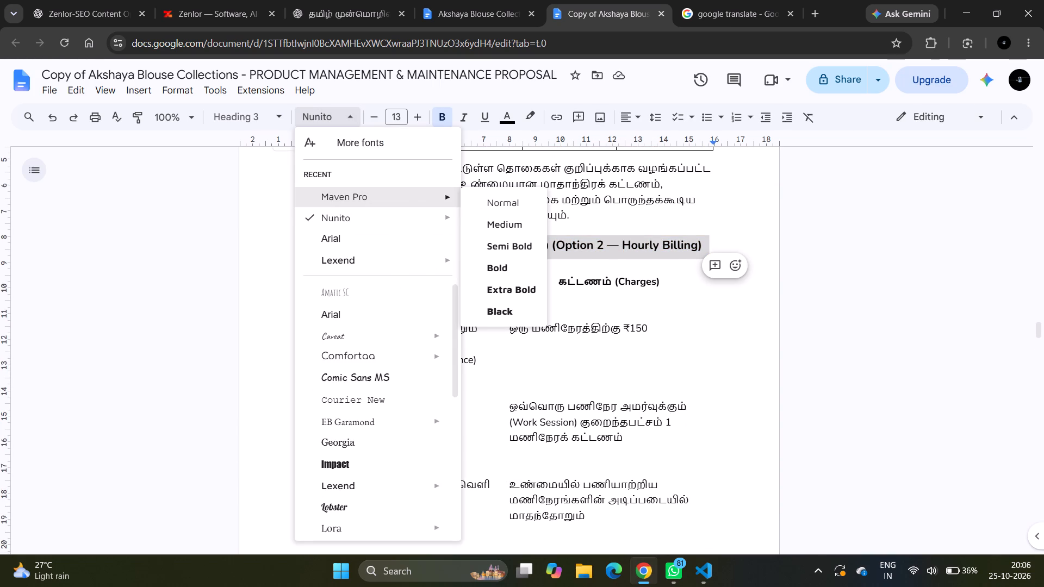
Add thin black borders to all cells of the Service and Charges table under Option 2 — Hourly Billing.
{"action": "left_click_drag", "start_coordinate": [354, 273], "coordinate": [450, 339]}
{"action": "scroll", "coordinate": [450, 339], "scroll_direction": "down", "scroll_amount": 2}
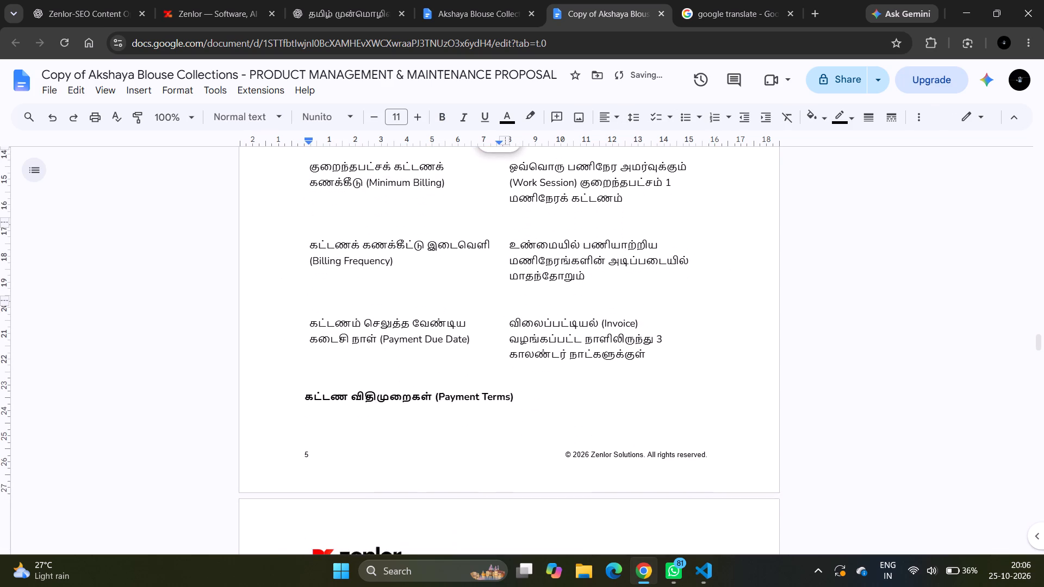
{"action": "left_click", "coordinate": [680, 342], "text": "shift"}
{"action": "scroll", "coordinate": [680, 342], "scroll_direction": "up", "scroll_amount": 1}
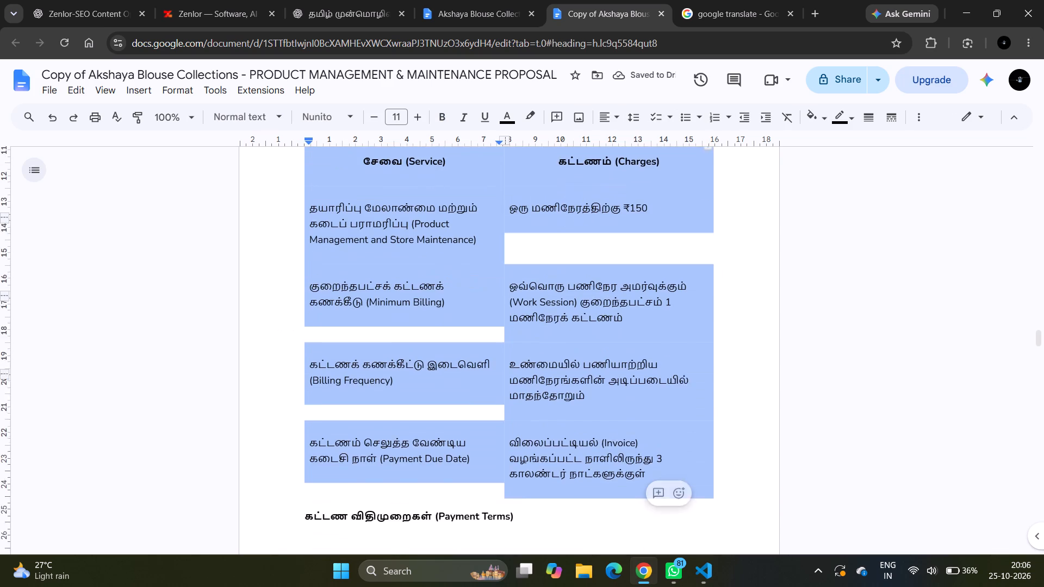
{"action": "scroll", "coordinate": [680, 342], "scroll_direction": "up", "scroll_amount": 2}
{"action": "left_click", "coordinate": [706, 251]}
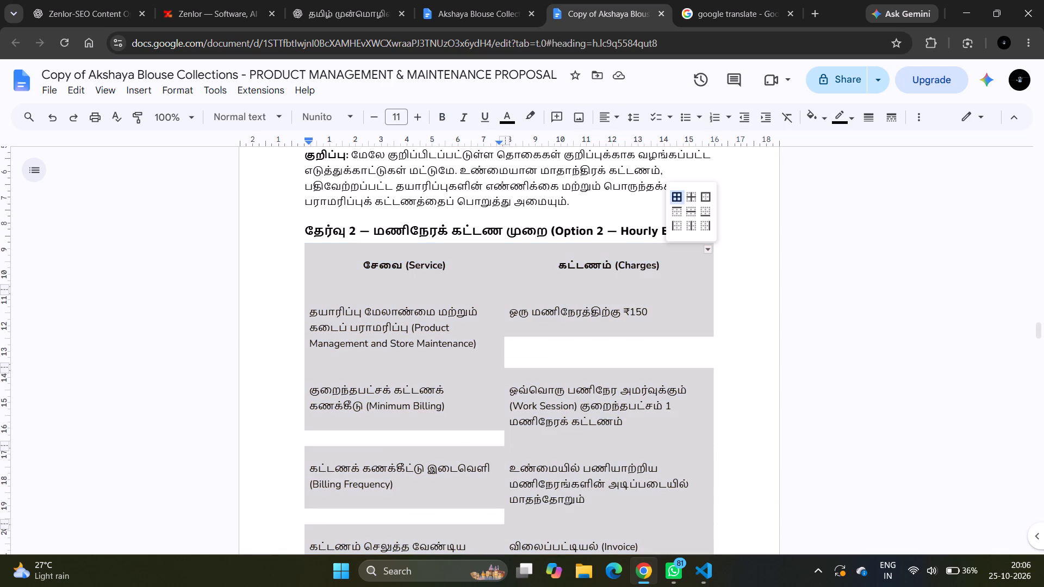
{"action": "left_click", "coordinate": [678, 196]}
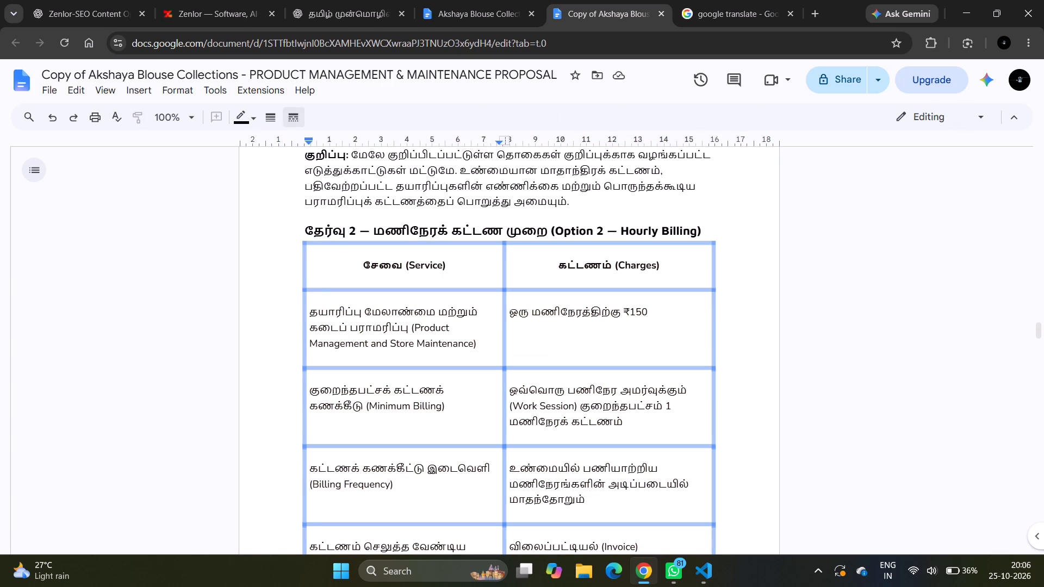
{"action": "left_click_drag", "start_coordinate": [277, 116], "coordinate": [295, 163]}
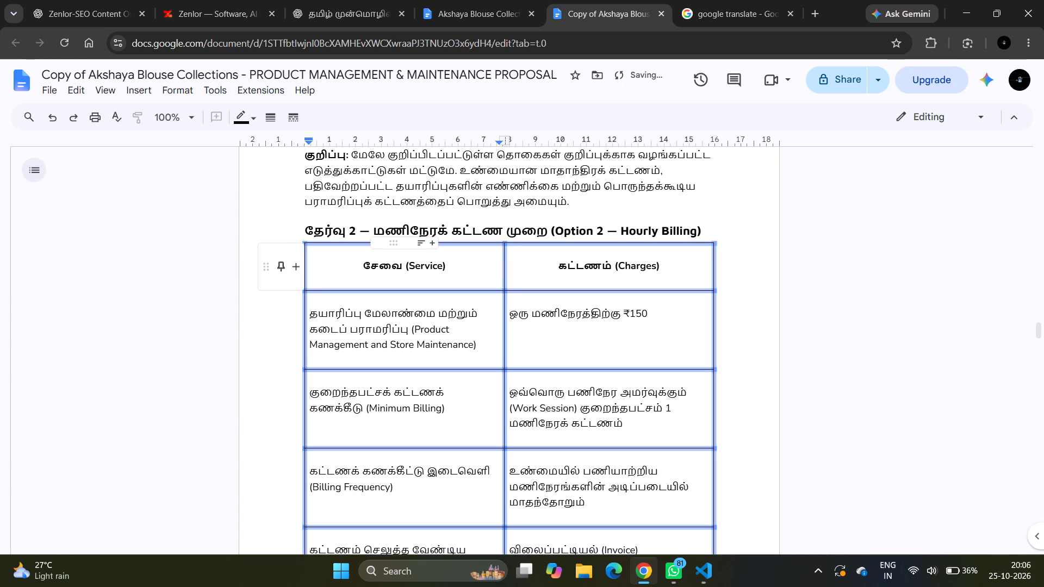
Give the Hourly Billing table's Service and Charges header row white text on the custom orange background.
{"action": "left_click_drag", "start_coordinate": [355, 256], "coordinate": [550, 263]}
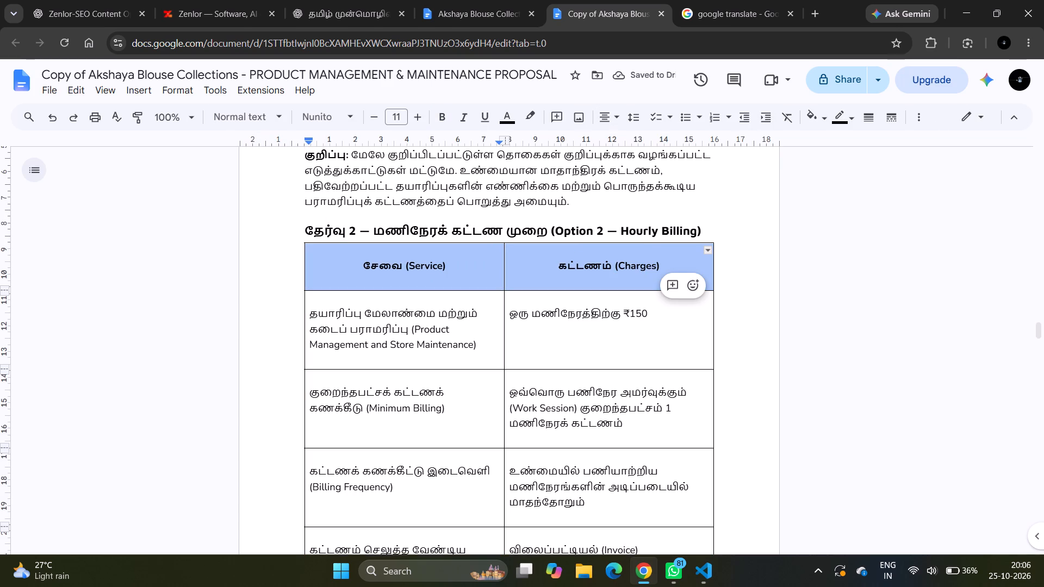
{"action": "left_click_drag", "start_coordinate": [510, 118], "coordinate": [647, 142]}
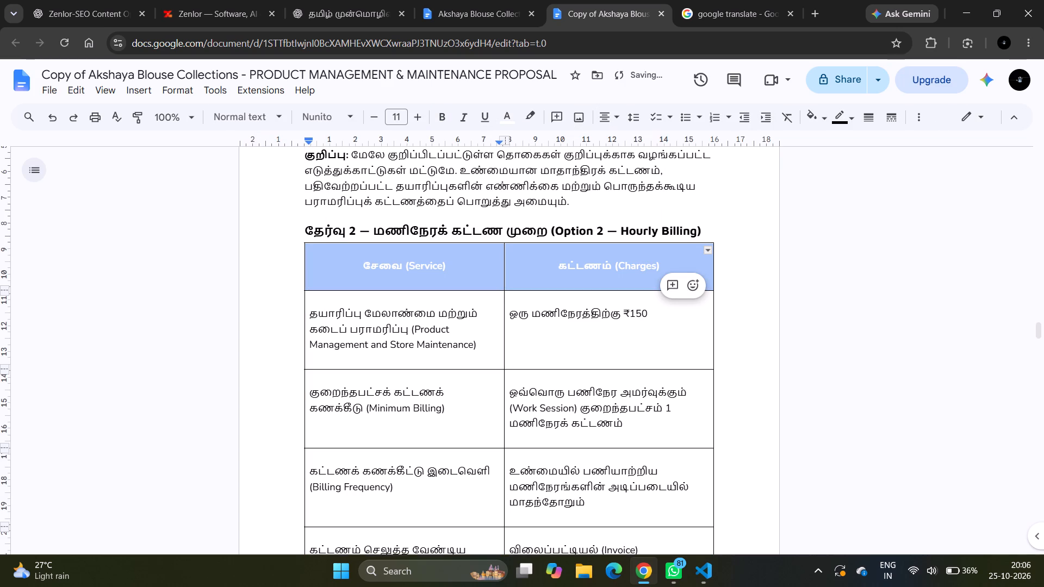
{"action": "left_click_drag", "start_coordinate": [807, 114], "coordinate": [818, 302]}
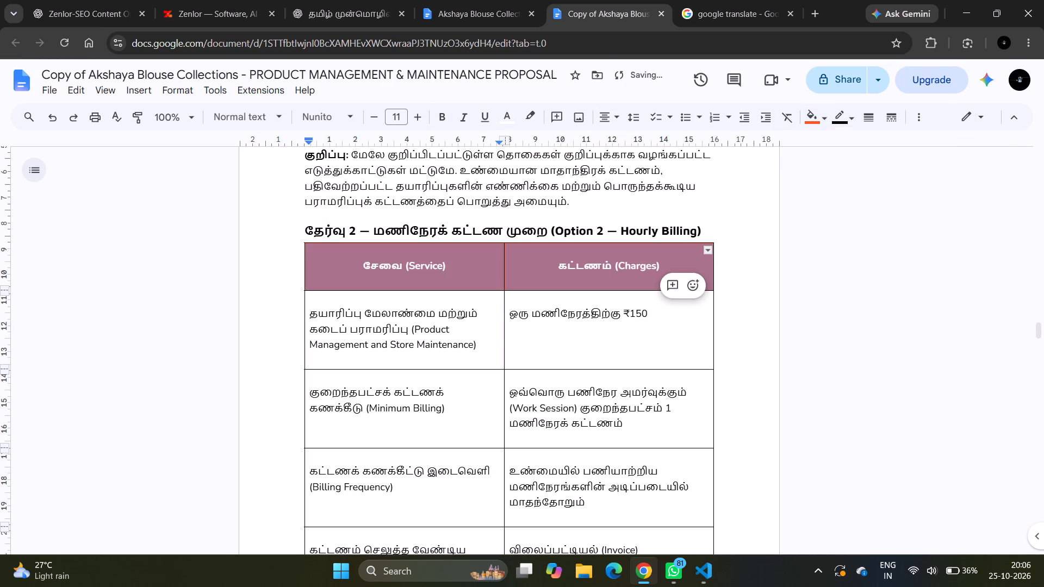
Remove the paragraph spacing before and after the text throughout the whole Hourly Billing table.
{"action": "left_click", "coordinate": [317, 261]}
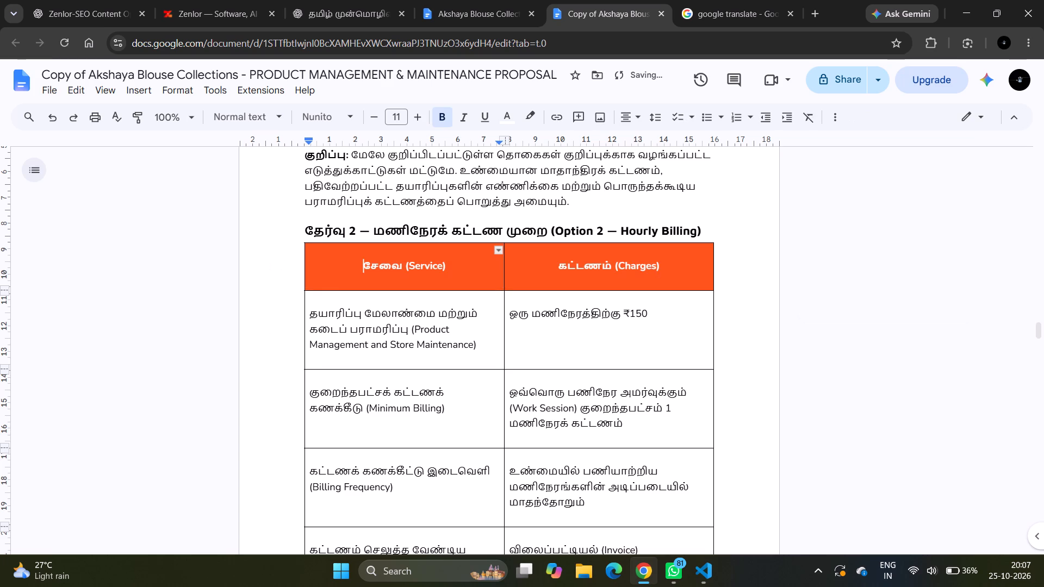
{"action": "scroll", "coordinate": [505, 352], "scroll_direction": "down", "scroll_amount": 1}
{"action": "left_click", "coordinate": [663, 500], "text": "shift"}
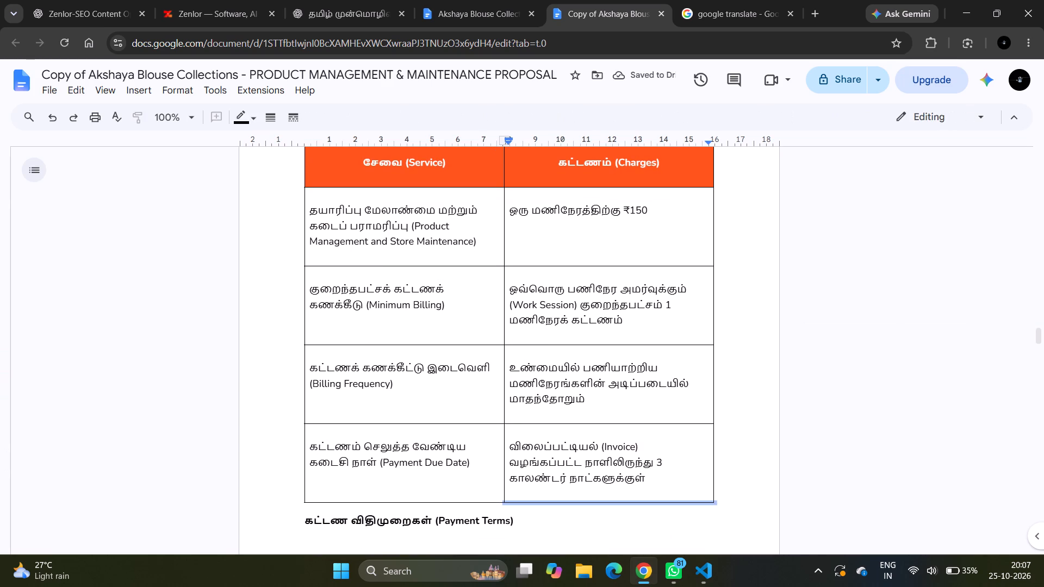
{"action": "left_click", "coordinate": [681, 476]}
{"action": "scroll", "coordinate": [681, 476], "scroll_direction": "up", "scroll_amount": 2}
{"action": "left_click", "coordinate": [378, 327], "text": "shift"}
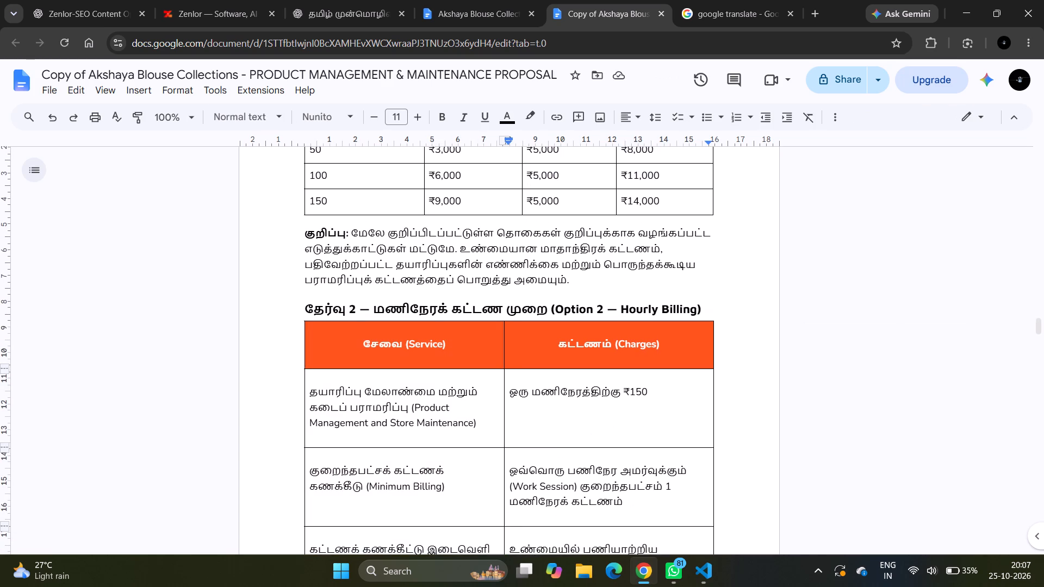
{"action": "left_click", "coordinate": [360, 335], "text": "shift"}
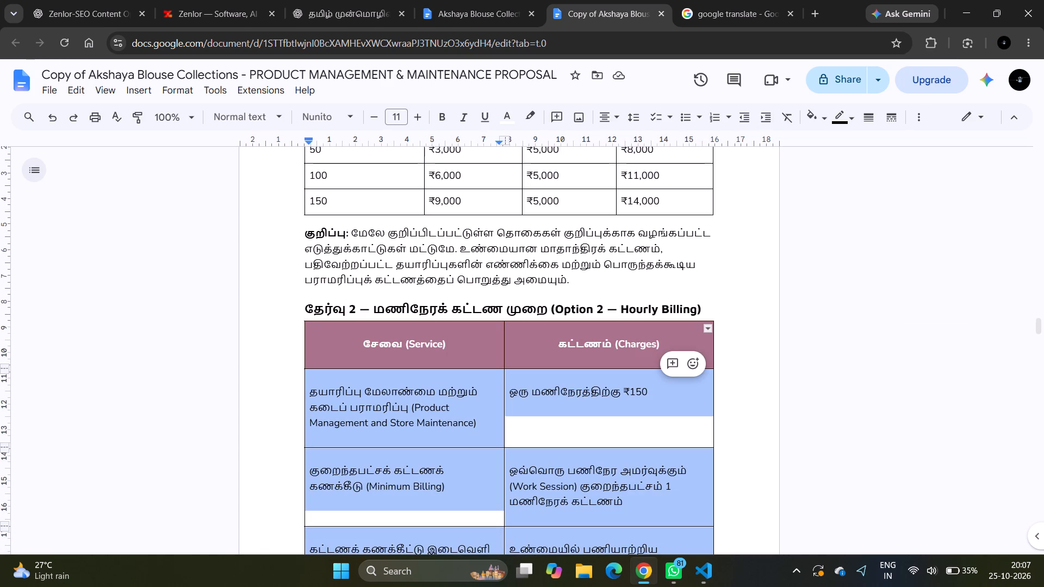
{"action": "left_click", "coordinate": [511, 119]}
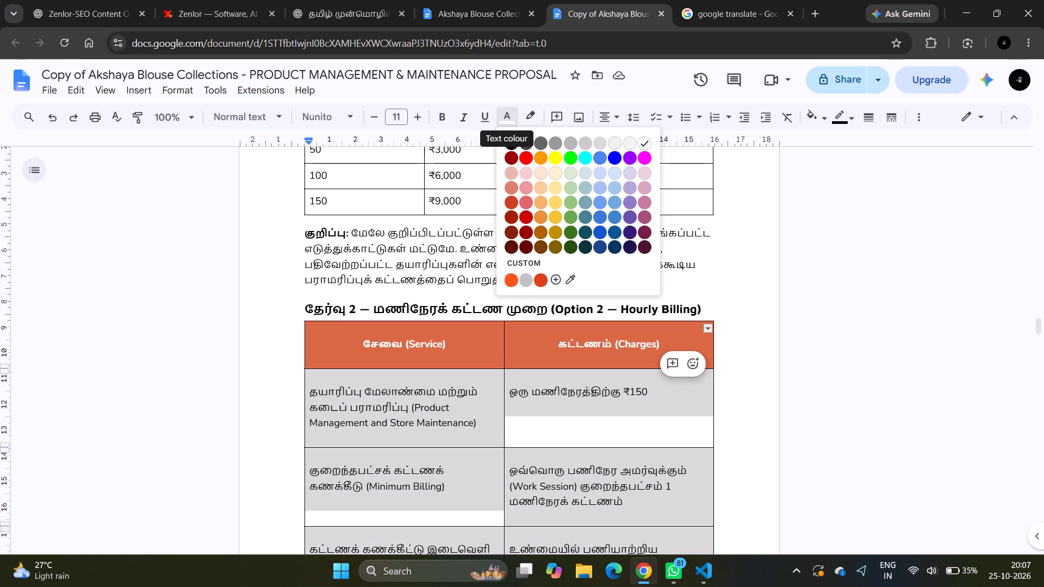
{"action": "left_click", "coordinate": [634, 114]}
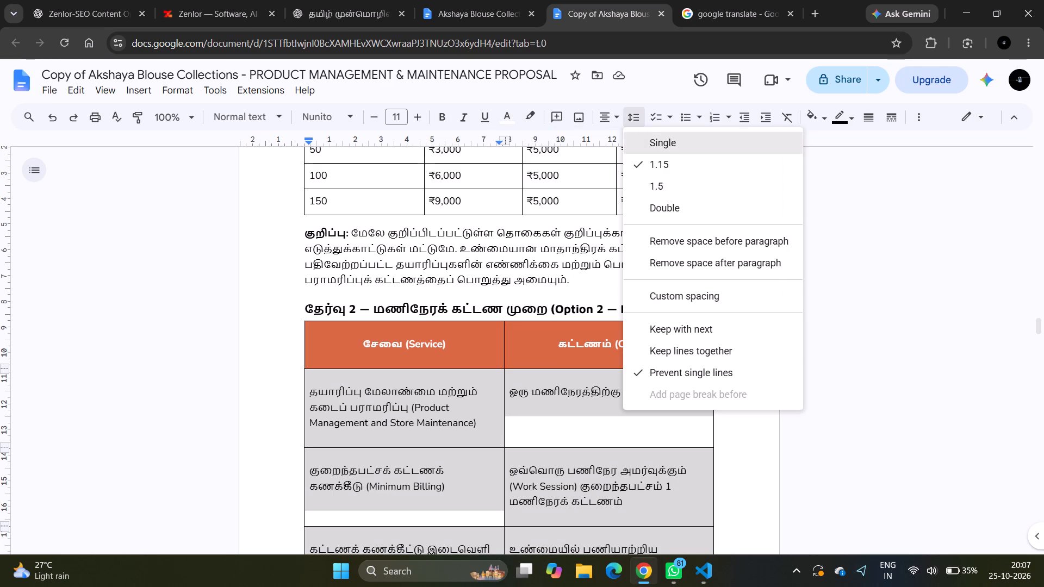
{"action": "left_click", "coordinate": [662, 239]}
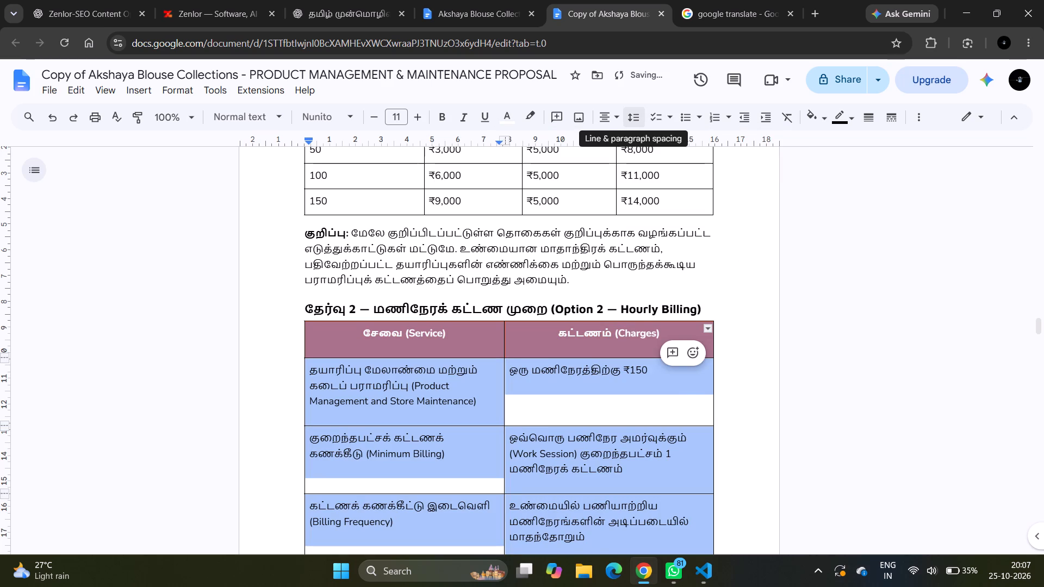
{"action": "left_click_drag", "start_coordinate": [630, 117], "coordinate": [661, 263]}
{"action": "left_click", "coordinate": [661, 263]}
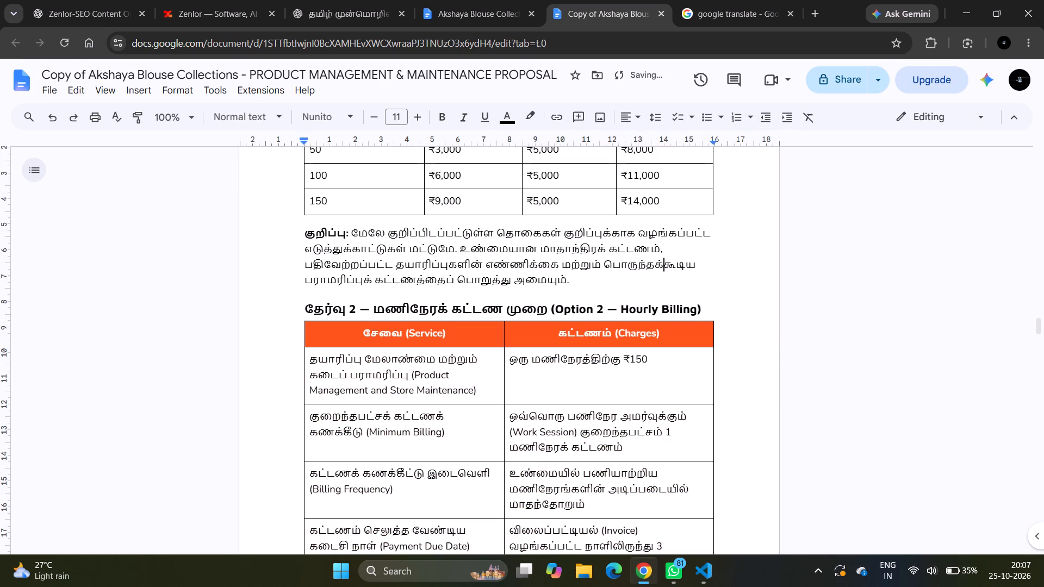
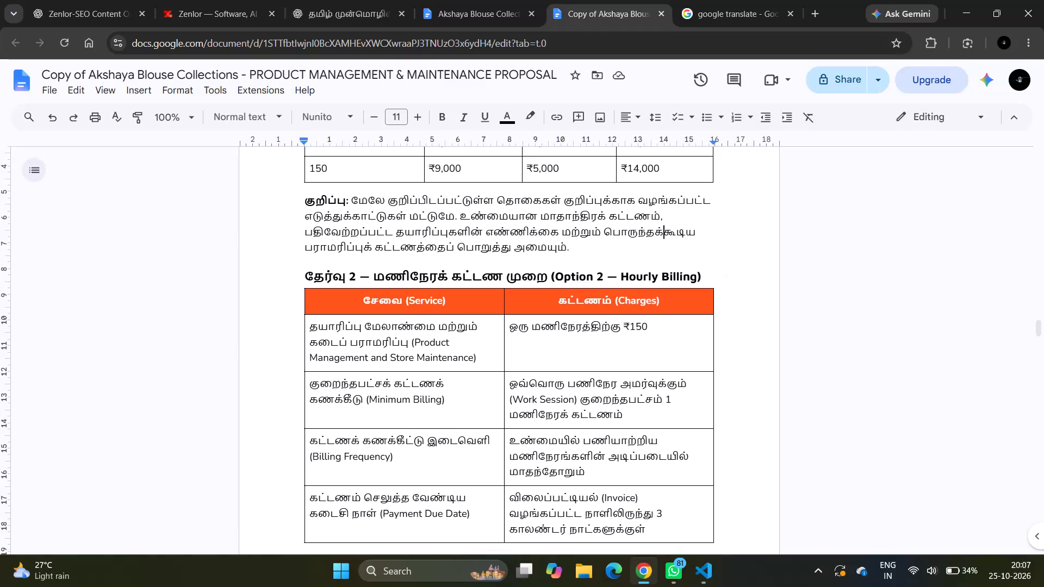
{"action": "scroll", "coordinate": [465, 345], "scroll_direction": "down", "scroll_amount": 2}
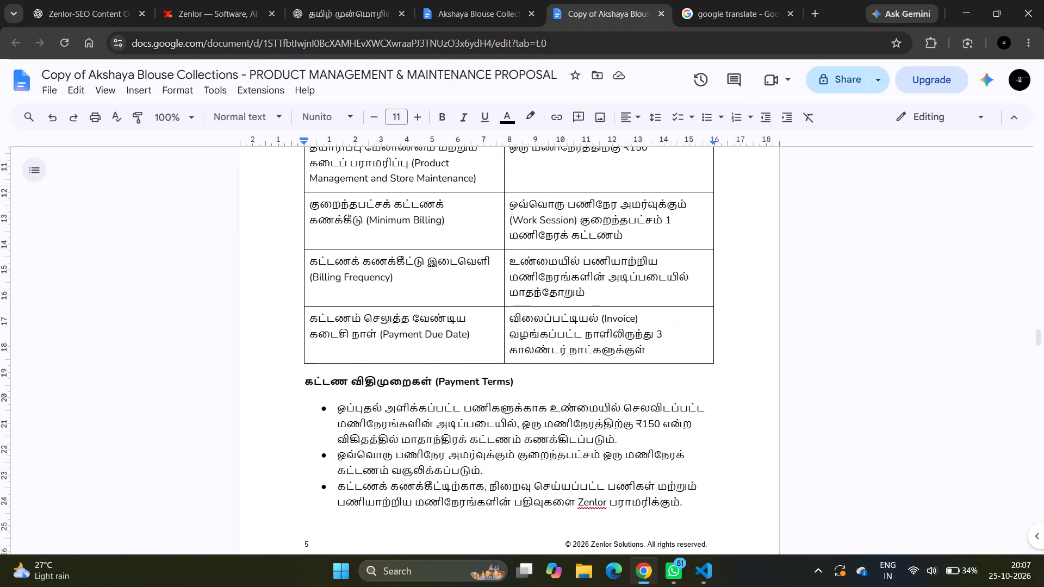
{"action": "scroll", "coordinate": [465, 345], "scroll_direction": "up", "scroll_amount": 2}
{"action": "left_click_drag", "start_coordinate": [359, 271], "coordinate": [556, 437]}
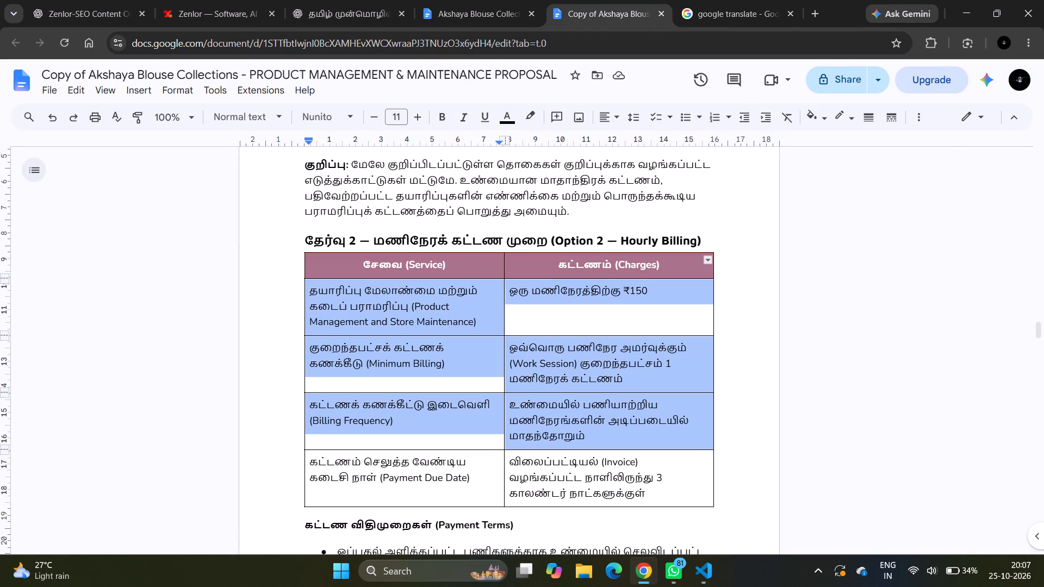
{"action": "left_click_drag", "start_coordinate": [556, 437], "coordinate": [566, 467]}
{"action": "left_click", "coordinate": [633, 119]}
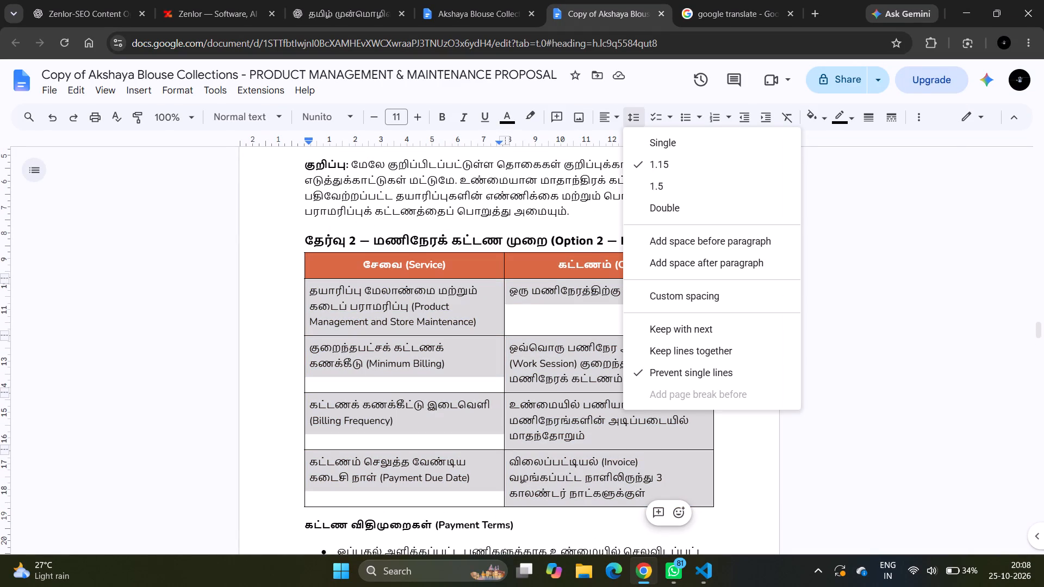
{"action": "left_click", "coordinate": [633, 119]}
Set the Tamil Payment Terms heading below the Hourly Billing table in Maven Pro.
{"action": "scroll", "coordinate": [600, 342], "scroll_direction": "down", "scroll_amount": 1}
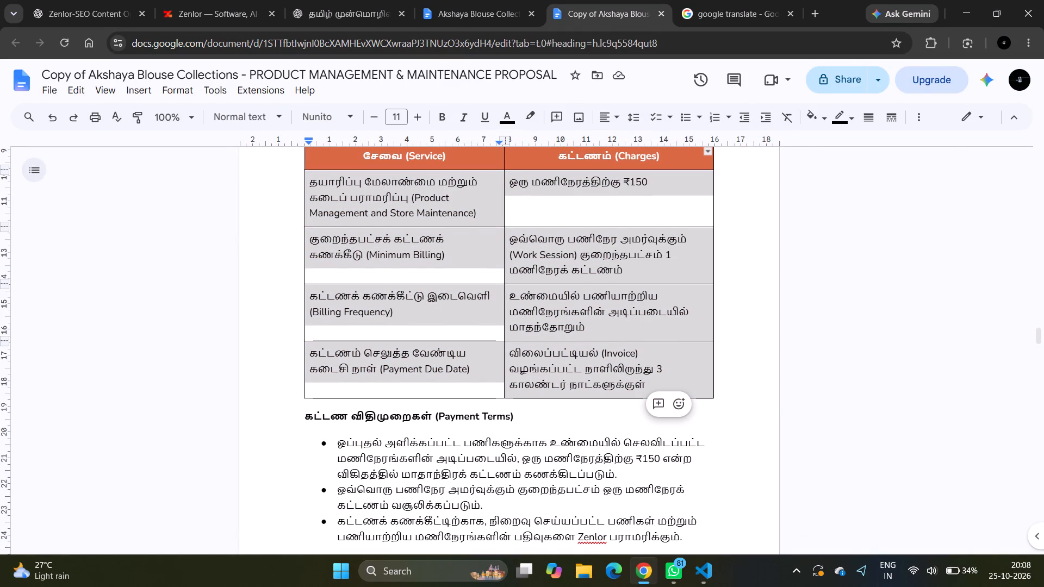
{"action": "triple_click", "coordinate": [411, 417]}
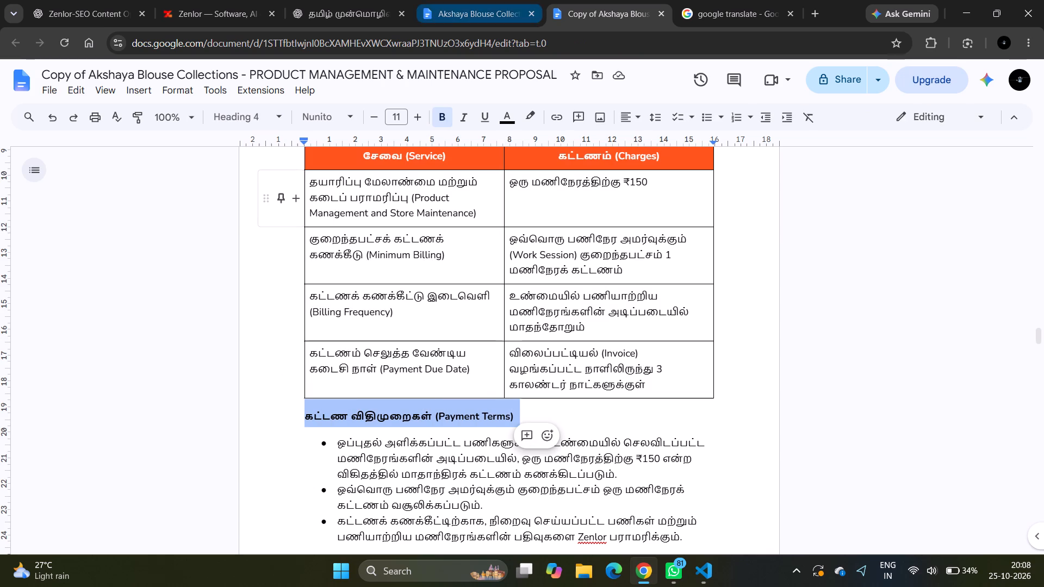
{"action": "left_click", "coordinate": [352, 118]}
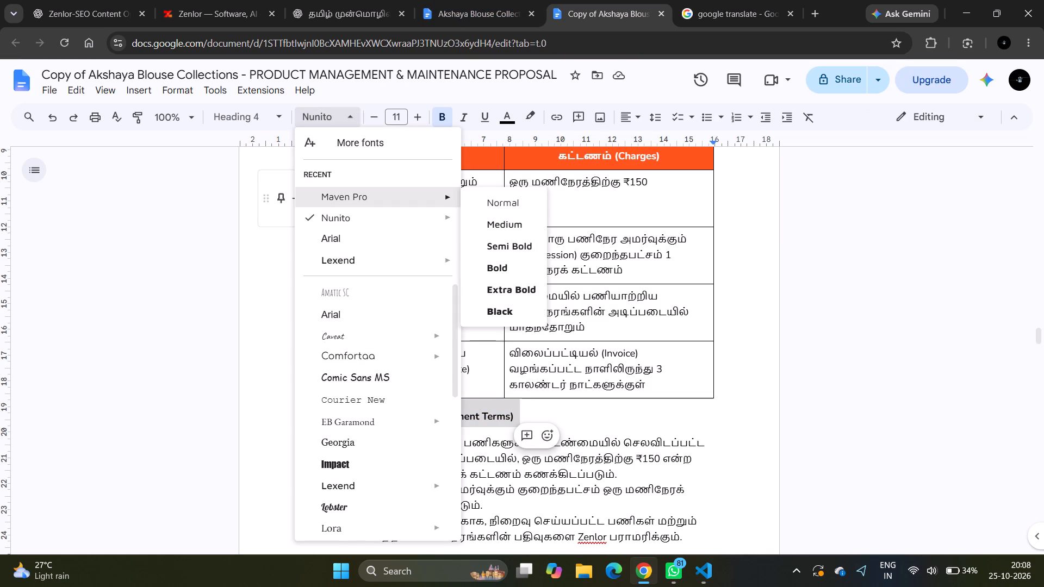
{"action": "left_click", "coordinate": [345, 191]}
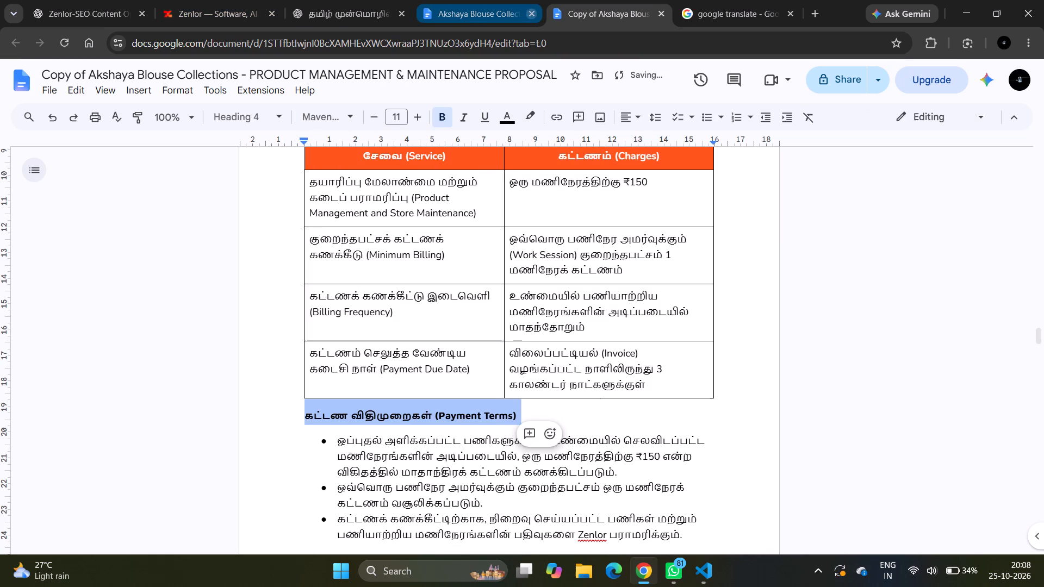
Switch to the original English proposal and examine its layout from Service Overview through Payment Terms to the closing page.
{"action": "left_click", "coordinate": [458, 0]}
{"action": "scroll", "coordinate": [548, 413], "scroll_direction": "down", "scroll_amount": 7}
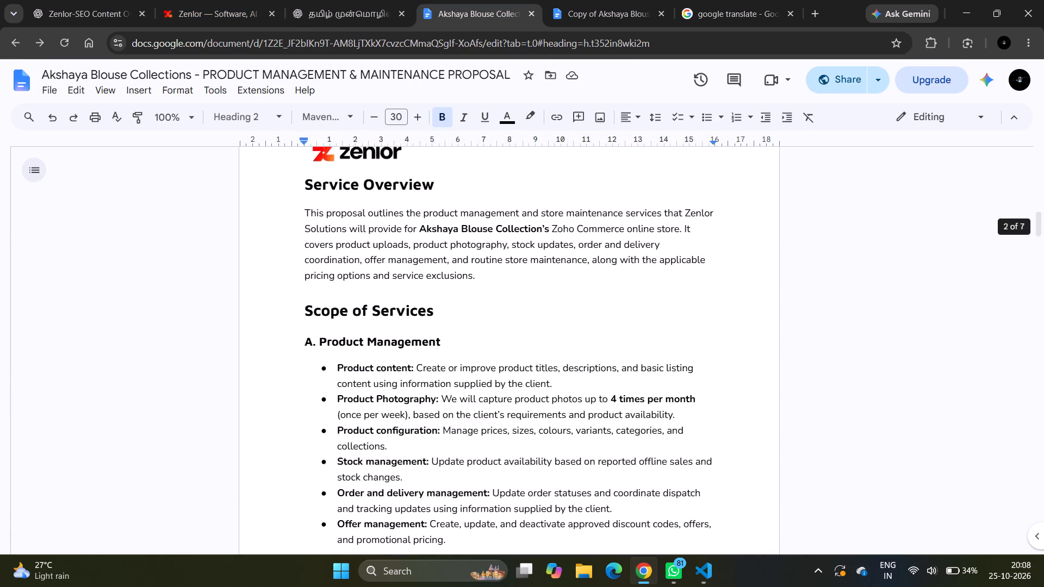
{"action": "scroll", "coordinate": [548, 413], "scroll_direction": "down", "scroll_amount": 4}
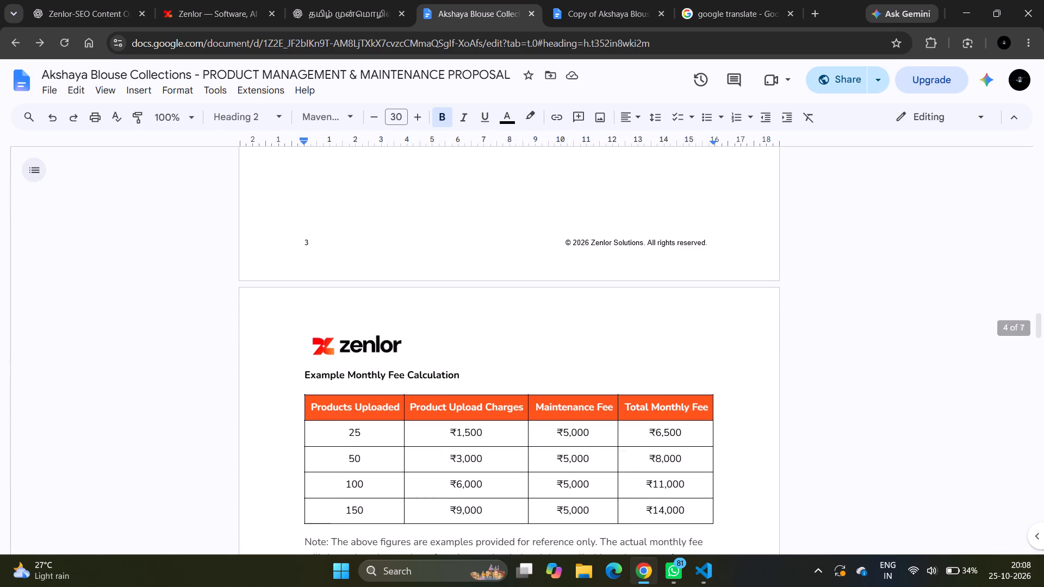
{"action": "scroll", "coordinate": [548, 413], "scroll_direction": "down", "scroll_amount": 1}
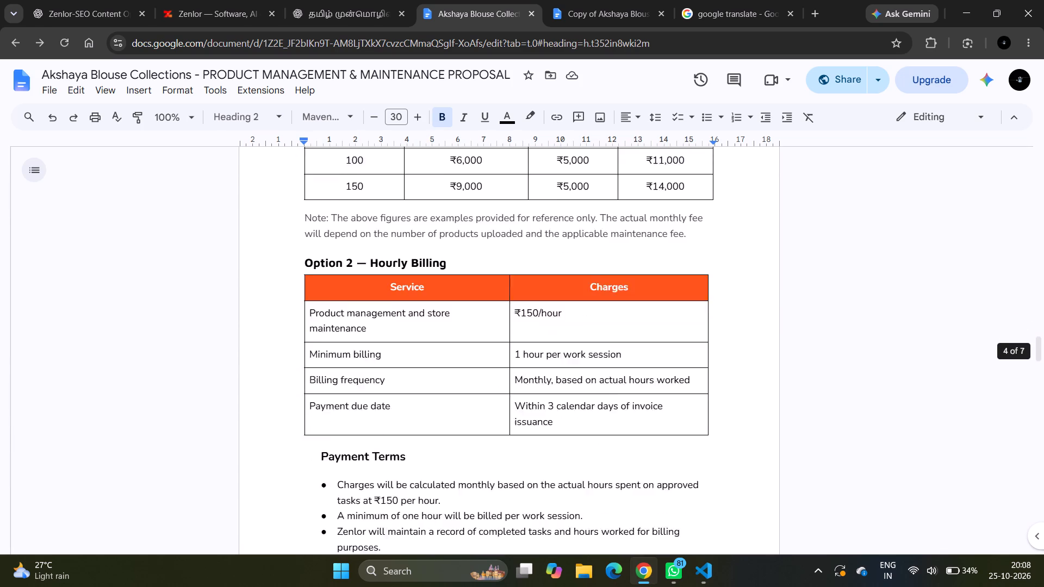
{"action": "scroll", "coordinate": [548, 413], "scroll_direction": "down", "scroll_amount": 4}
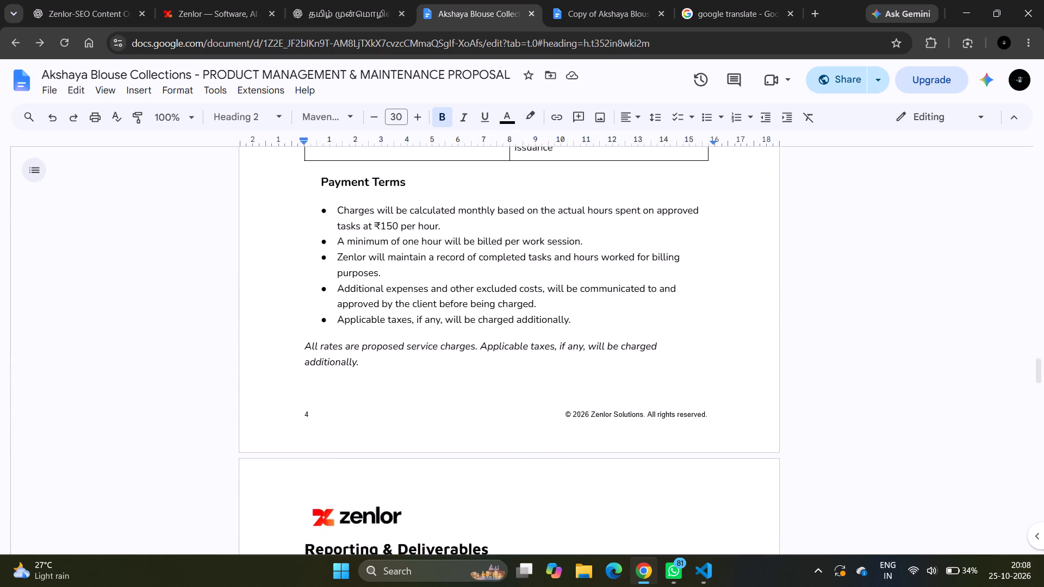
{"action": "scroll", "coordinate": [548, 413], "scroll_direction": "down", "scroll_amount": 4}
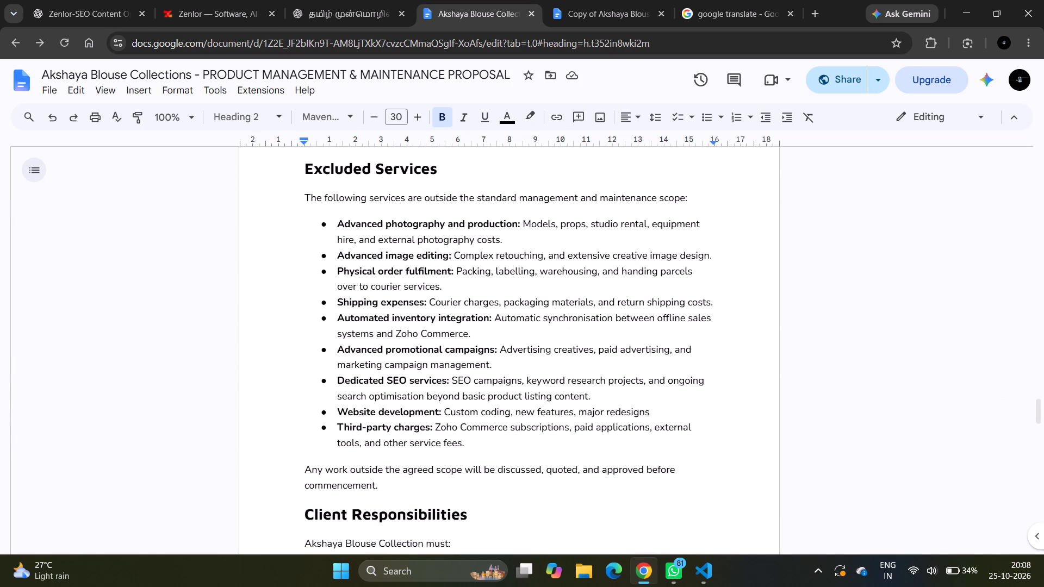
{"action": "scroll", "coordinate": [548, 413], "scroll_direction": "down", "scroll_amount": 2}
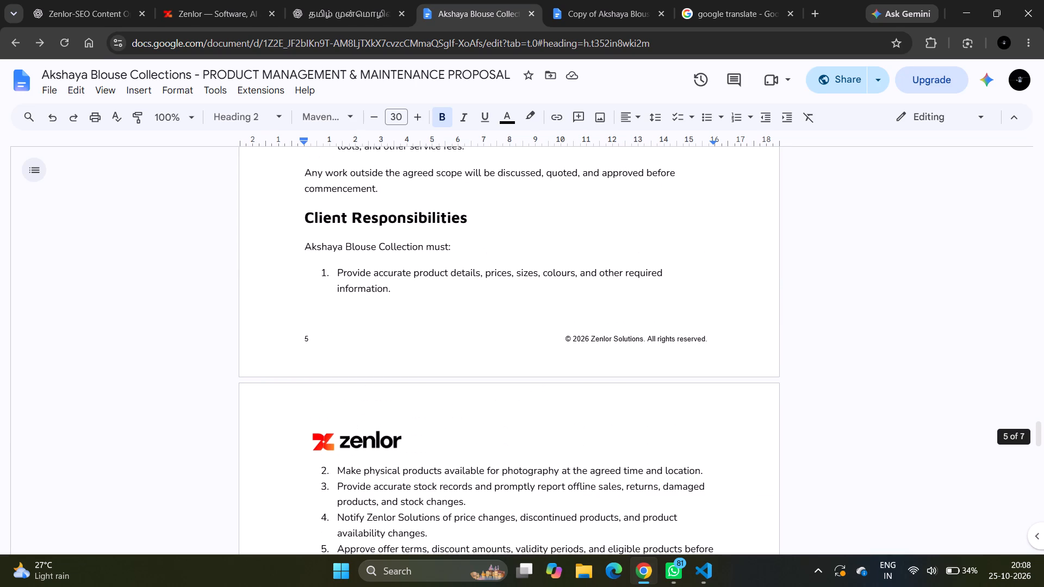
{"action": "scroll", "coordinate": [352, 263], "scroll_direction": "down", "scroll_amount": 3}
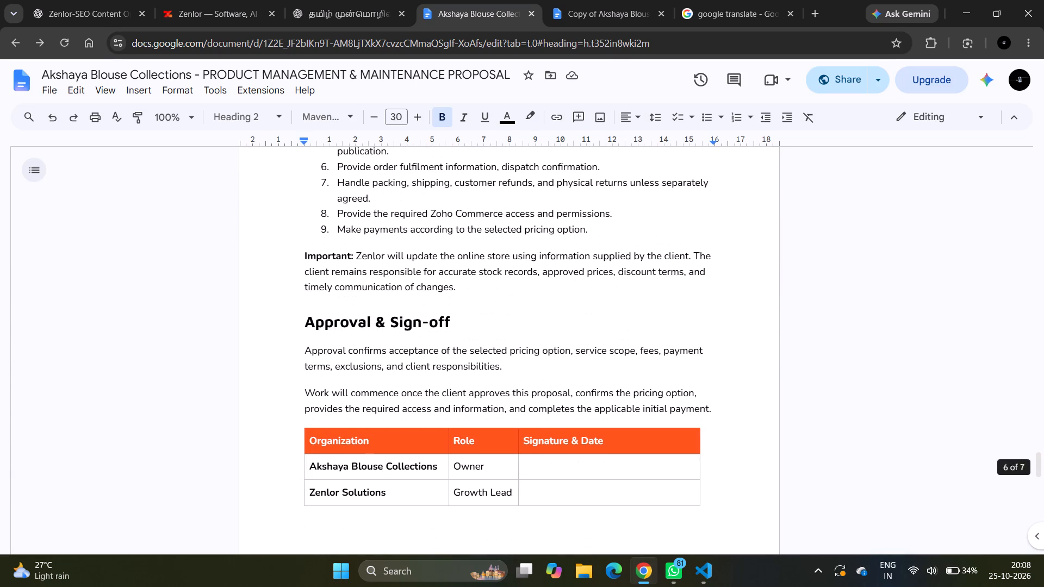
{"action": "scroll", "coordinate": [352, 263], "scroll_direction": "down", "scroll_amount": 3}
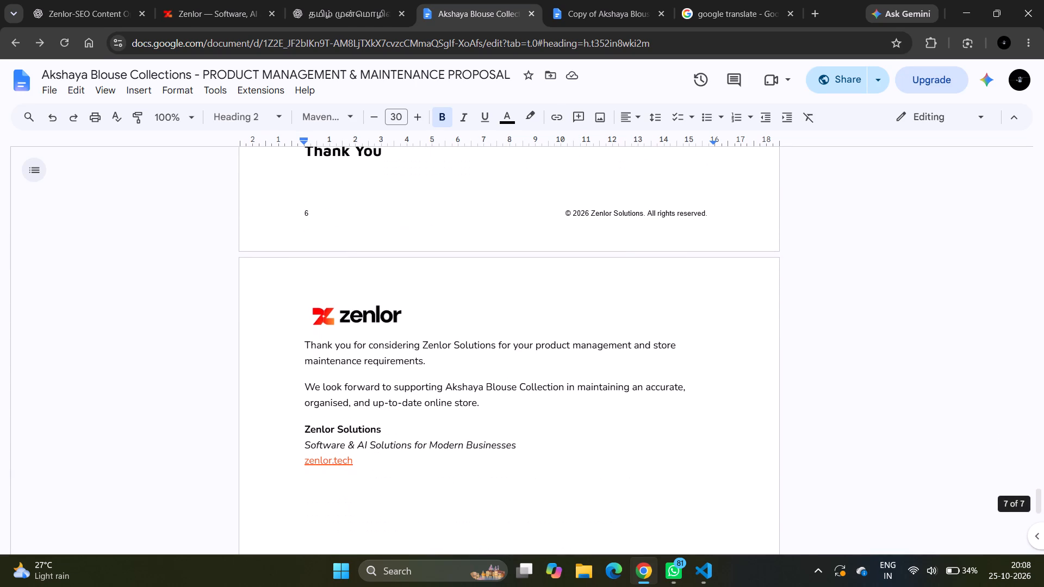
Insert a blank line before the original proposal's Thank You heading to push it onto the page with its closing text.
{"action": "scroll", "coordinate": [333, 212], "scroll_direction": "up", "scroll_amount": 1}
{"action": "left_click", "coordinate": [303, 220]}
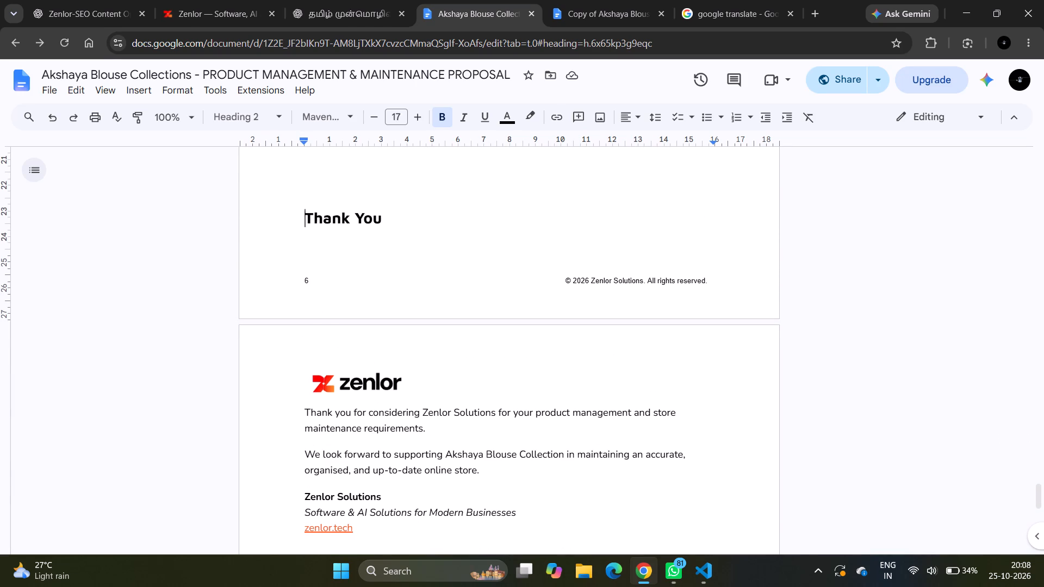
{"action": "key", "text": "Return"}
{"action": "scroll", "coordinate": [433, 320], "scroll_direction": "up", "scroll_amount": 1}
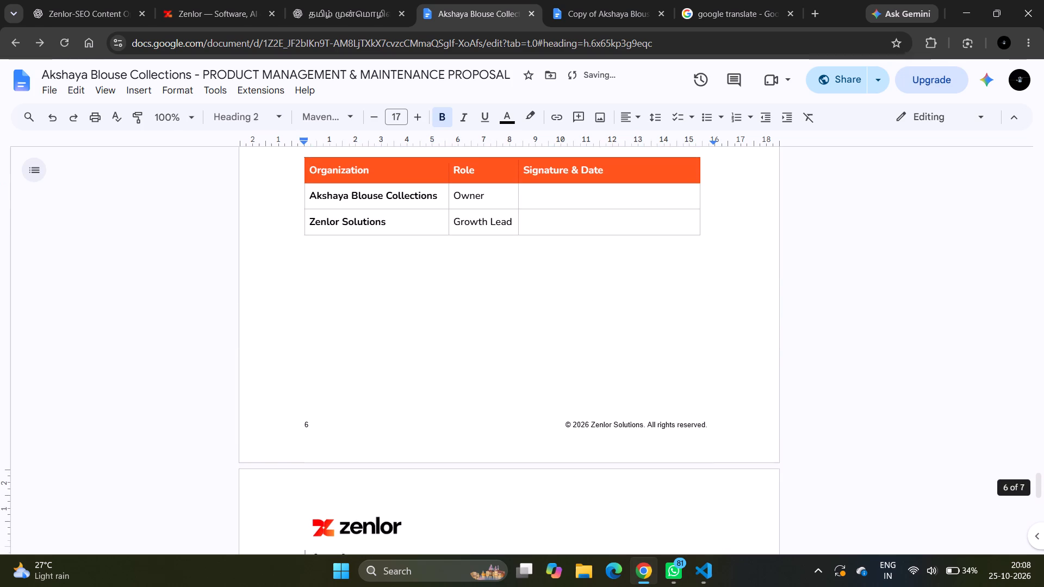
{"action": "scroll", "coordinate": [433, 320], "scroll_direction": "down", "scroll_amount": 1}
Examine the page breaks in the original proposal's pricing, Payment Terms, Excluded Services and Client Responsibilities sections.
{"action": "scroll", "coordinate": [433, 320], "scroll_direction": "up", "scroll_amount": 6}
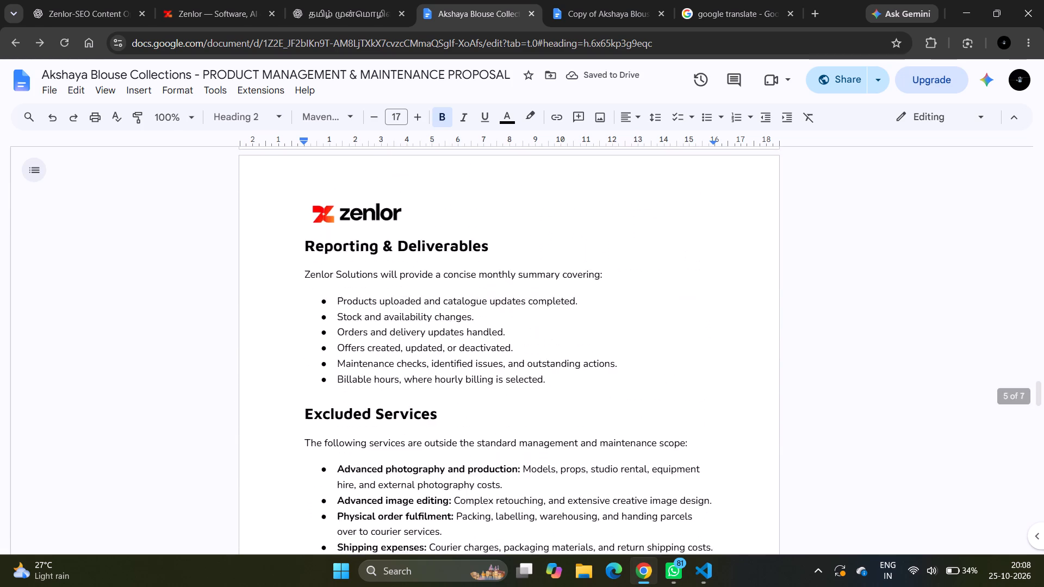
{"action": "scroll", "coordinate": [433, 320], "scroll_direction": "up", "scroll_amount": 4}
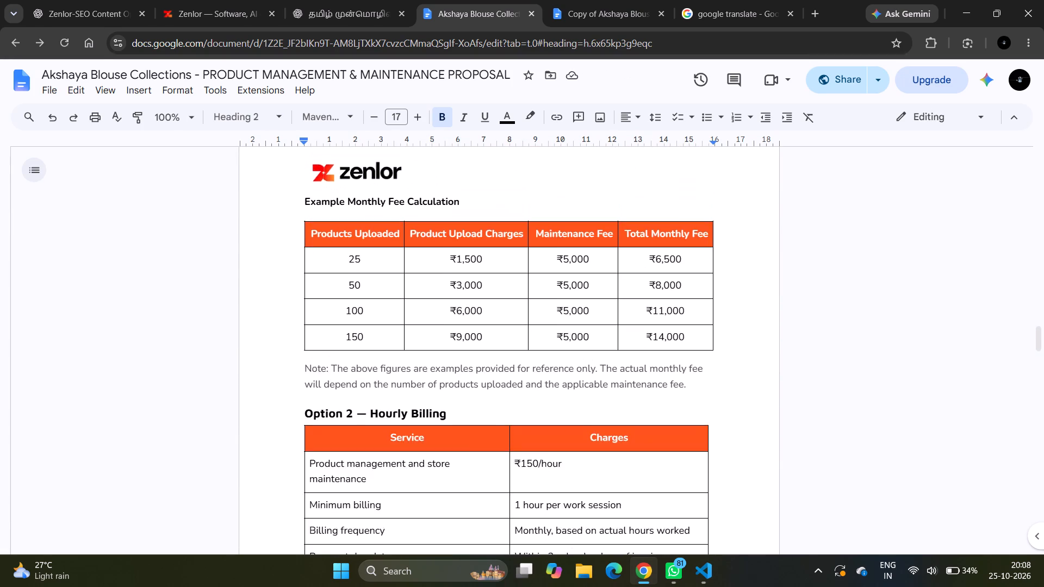
{"action": "scroll", "coordinate": [433, 320], "scroll_direction": "up", "scroll_amount": 2}
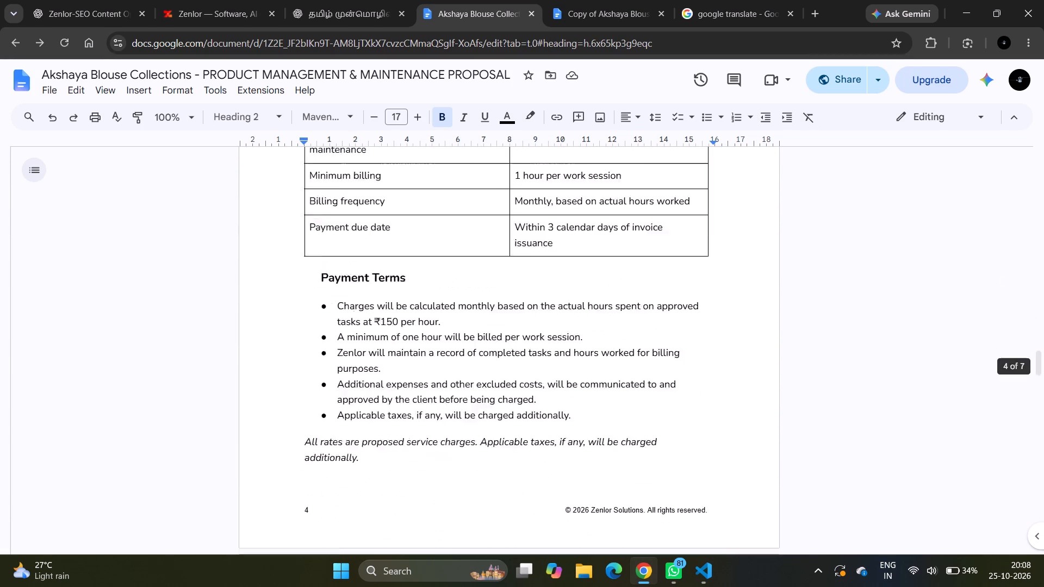
{"action": "scroll", "coordinate": [433, 320], "scroll_direction": "down", "scroll_amount": 1}
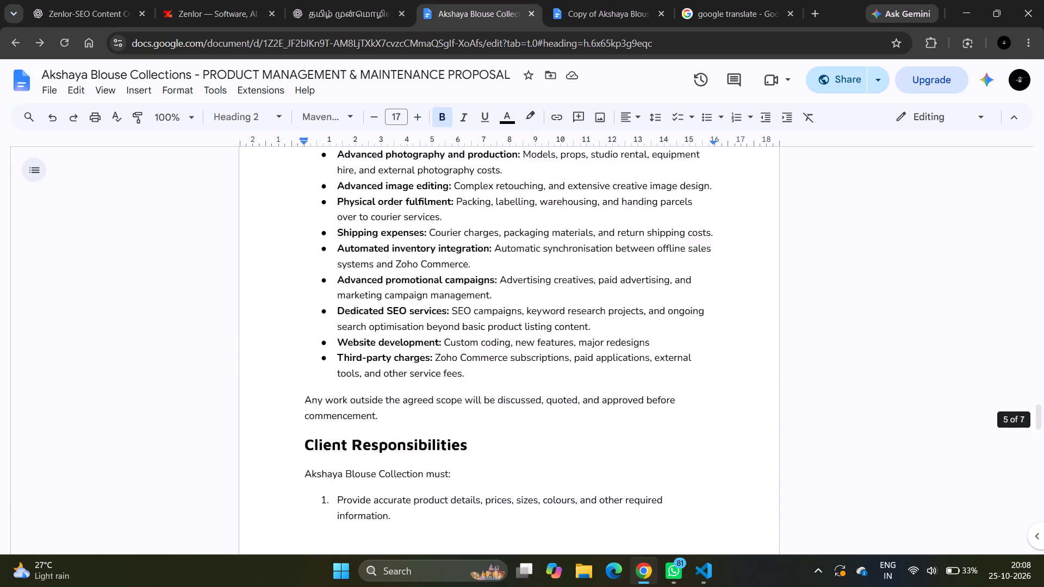
{"action": "scroll", "coordinate": [433, 320], "scroll_direction": "down", "scroll_amount": 1}
Insert three blank lines before the original proposal's Client Responsibilities heading to move the section onto the next page.
{"action": "scroll", "coordinate": [433, 320], "scroll_direction": "up", "scroll_amount": 1}
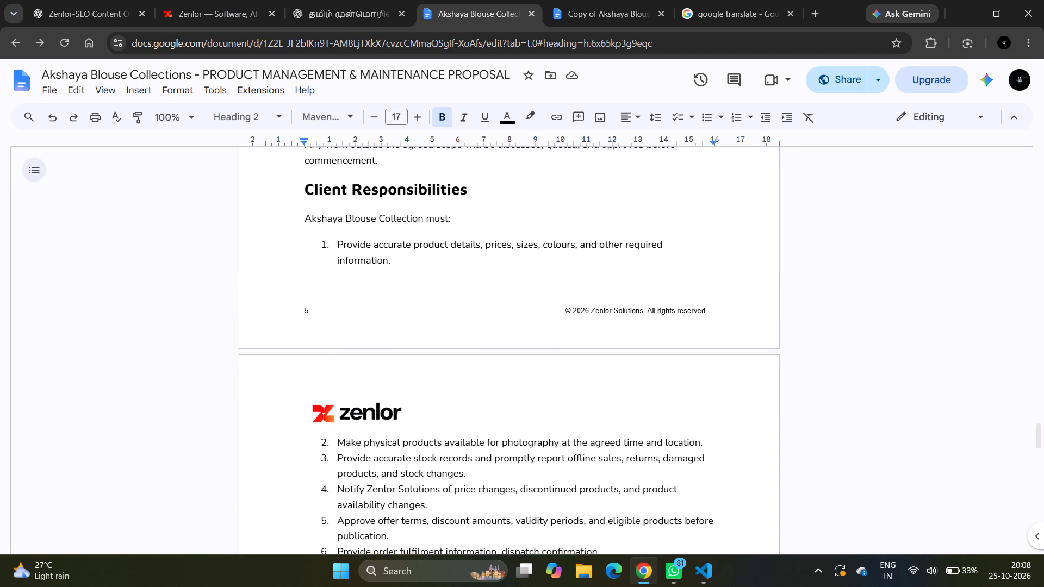
{"action": "left_click", "coordinate": [304, 193]}
{"action": "key", "text": "Return"}
{"action": "key", "text": "Return"}
{"action": "key", "text": "Return"}
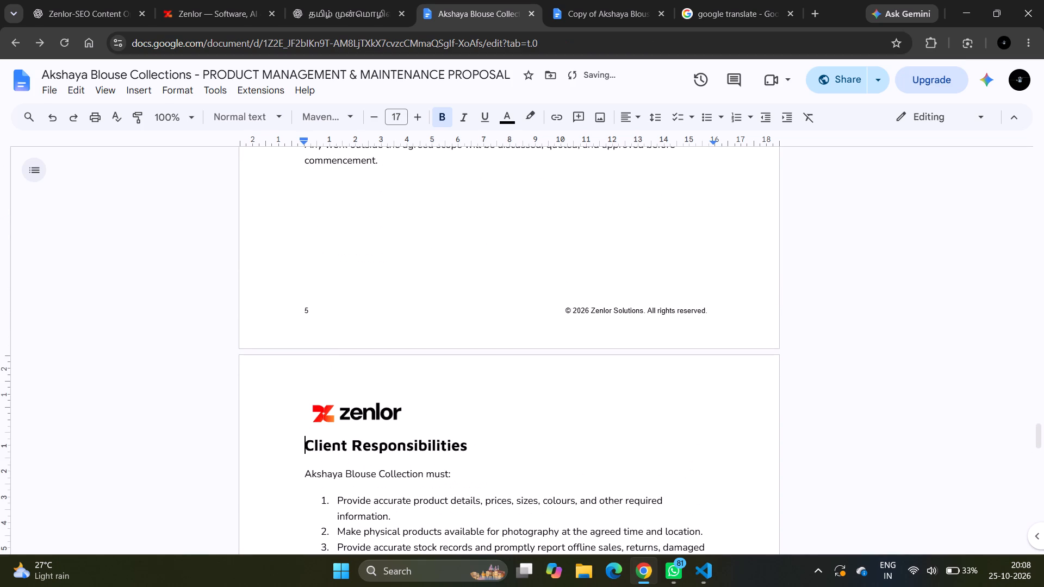
{"action": "scroll", "coordinate": [304, 193], "scroll_direction": "down", "scroll_amount": 2}
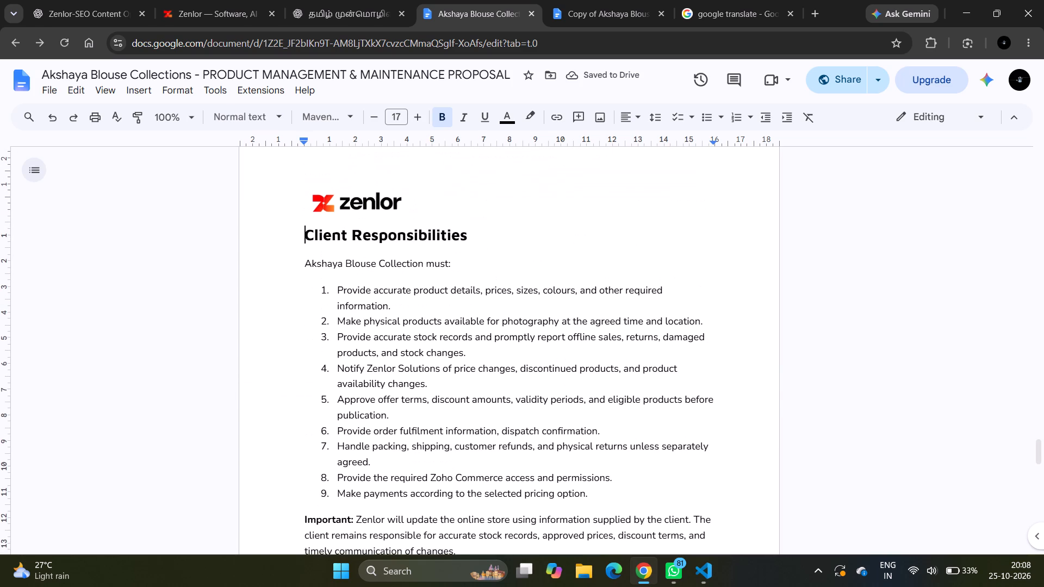
Remove the three blank lines before the original proposal's Client Responsibilities heading.
{"action": "key", "text": "BackSpace"}
{"action": "key", "text": "BackSpace"}
{"action": "key", "text": "BackSpace"}
Insert a blank line above the Thank You heading on the original proposal's last page.
{"action": "scroll", "coordinate": [295, 198], "scroll_direction": "up", "scroll_amount": 1}
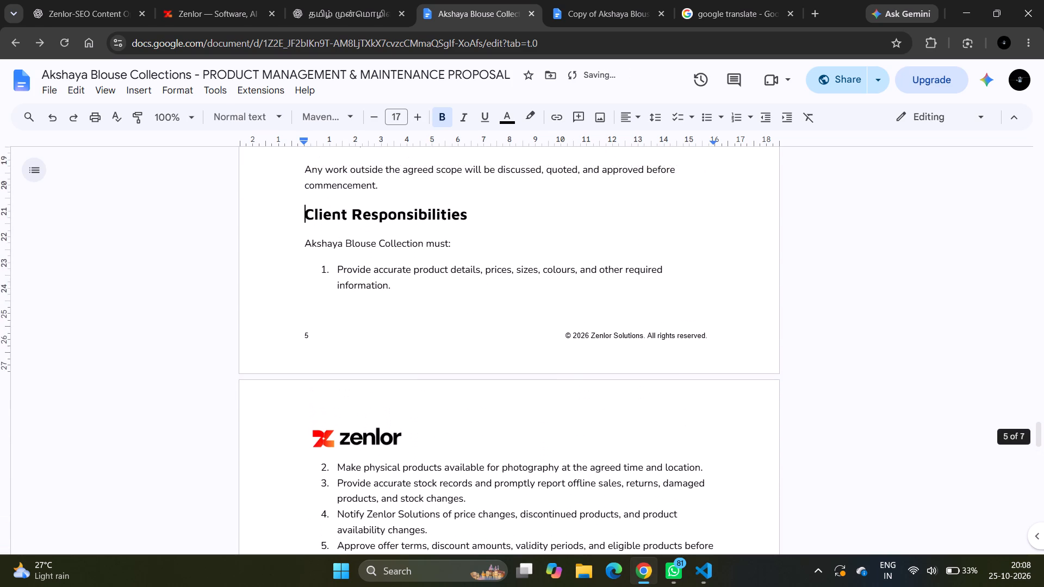
{"action": "scroll", "coordinate": [295, 198], "scroll_direction": "up", "scroll_amount": 1}
{"action": "scroll", "coordinate": [295, 198], "scroll_direction": "down", "scroll_amount": 4}
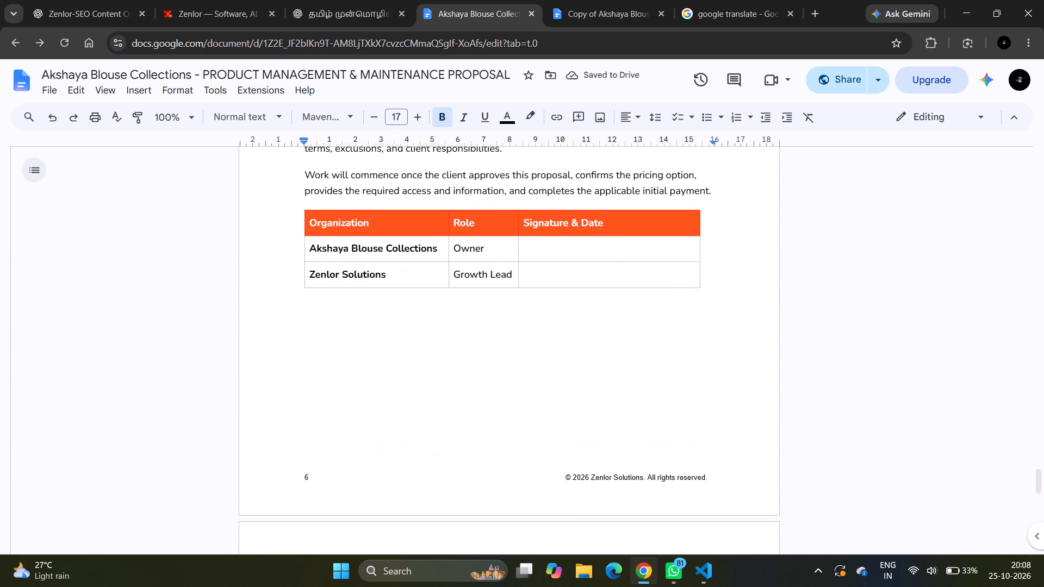
{"action": "scroll", "coordinate": [295, 198], "scroll_direction": "down", "scroll_amount": 3}
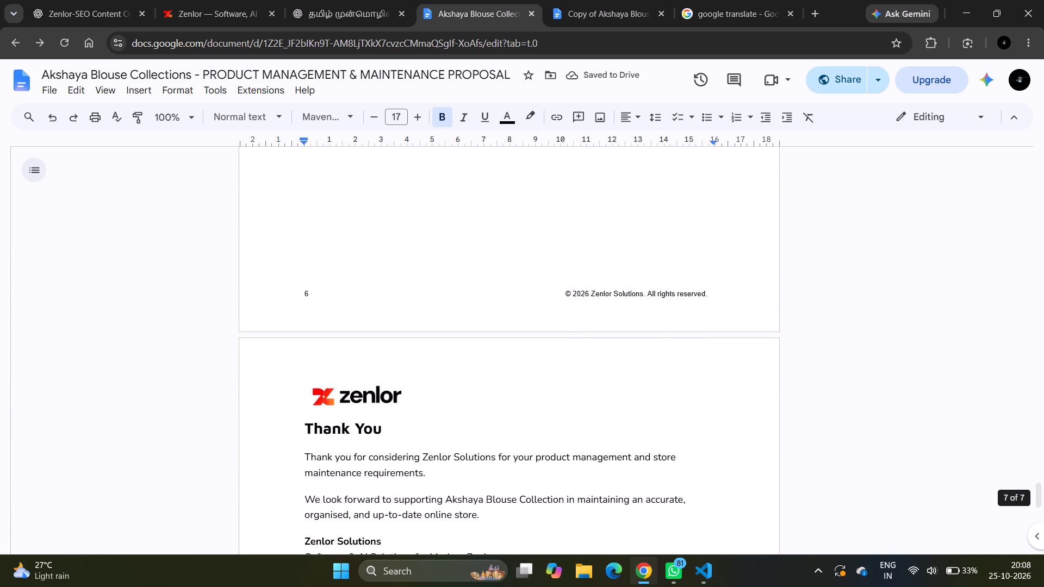
{"action": "left_click", "coordinate": [298, 421]}
{"action": "key", "text": "Return"}
Review the original proposal's page layout from the closing page back up to the cover.
{"action": "scroll", "coordinate": [499, 226], "scroll_direction": "up", "scroll_amount": 5}
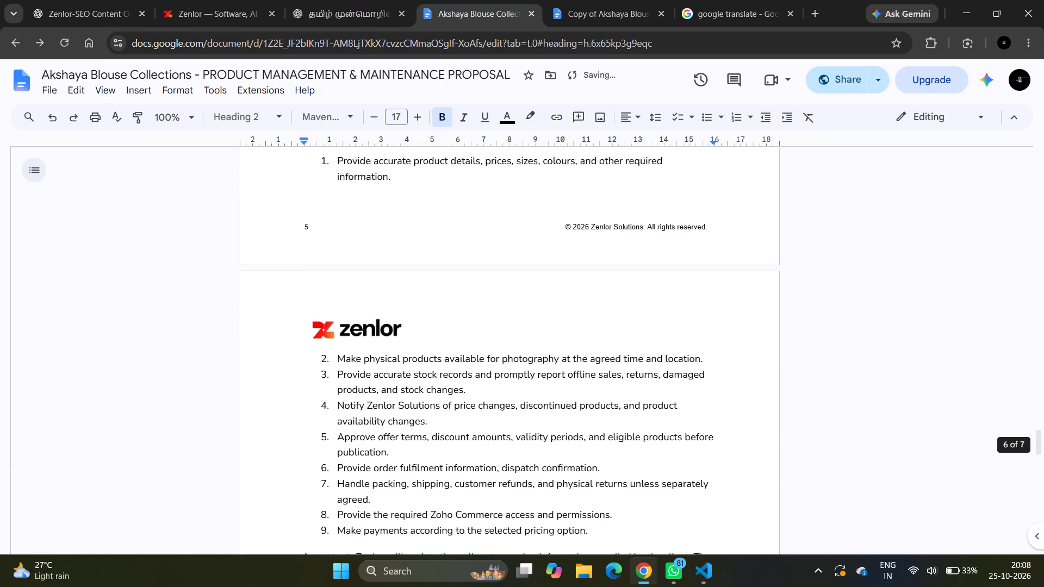
{"action": "scroll", "coordinate": [499, 226], "scroll_direction": "up", "scroll_amount": 11}
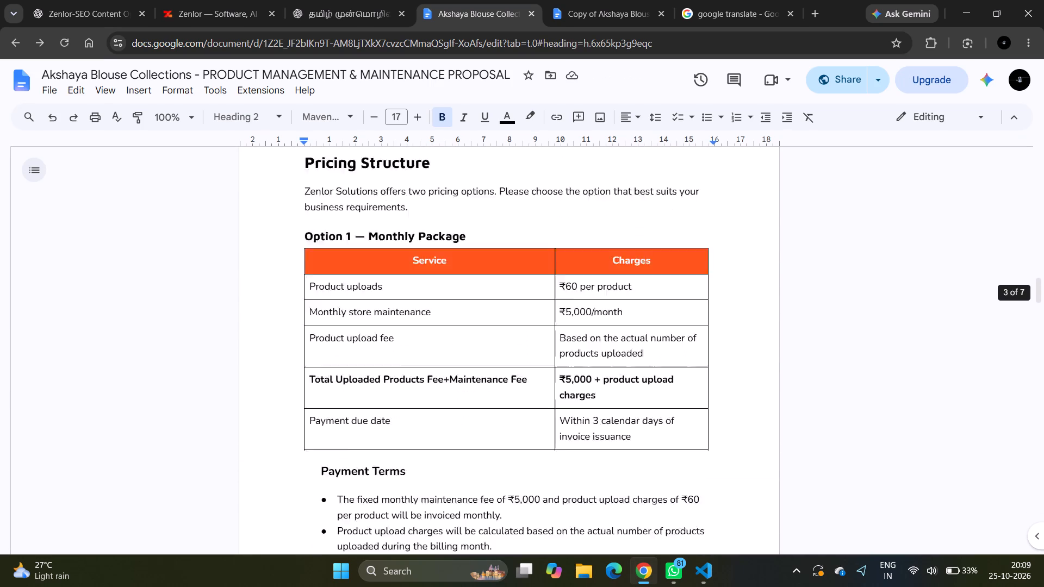
{"action": "scroll", "coordinate": [499, 226], "scroll_direction": "up", "scroll_amount": 5}
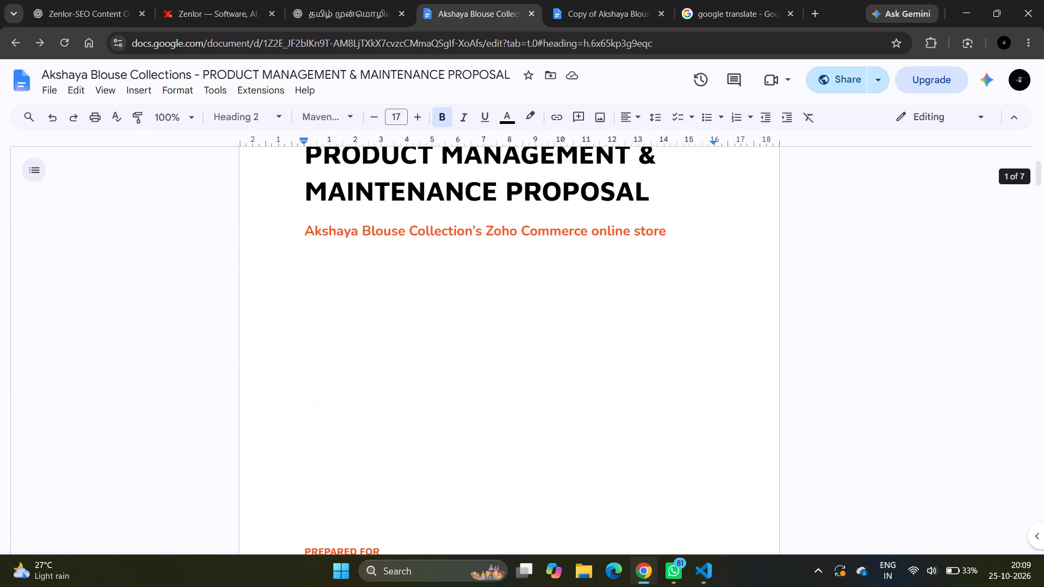
{"action": "scroll", "coordinate": [358, 291], "scroll_direction": "up", "scroll_amount": 4}
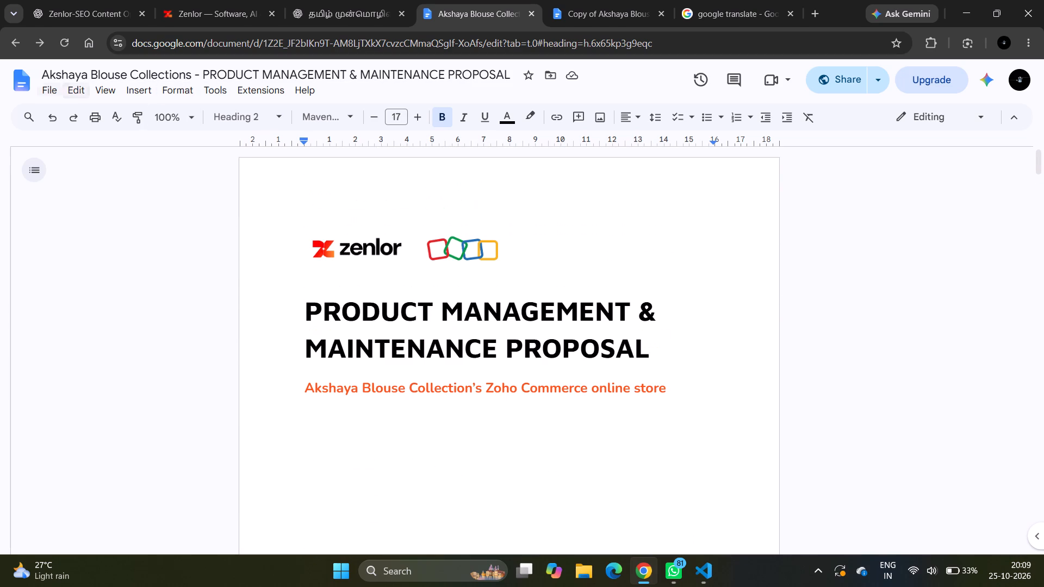
Download the original English proposal as a PDF document.
{"action": "left_click", "coordinate": [39, 84]}
{"action": "left_click", "coordinate": [42, 86]}
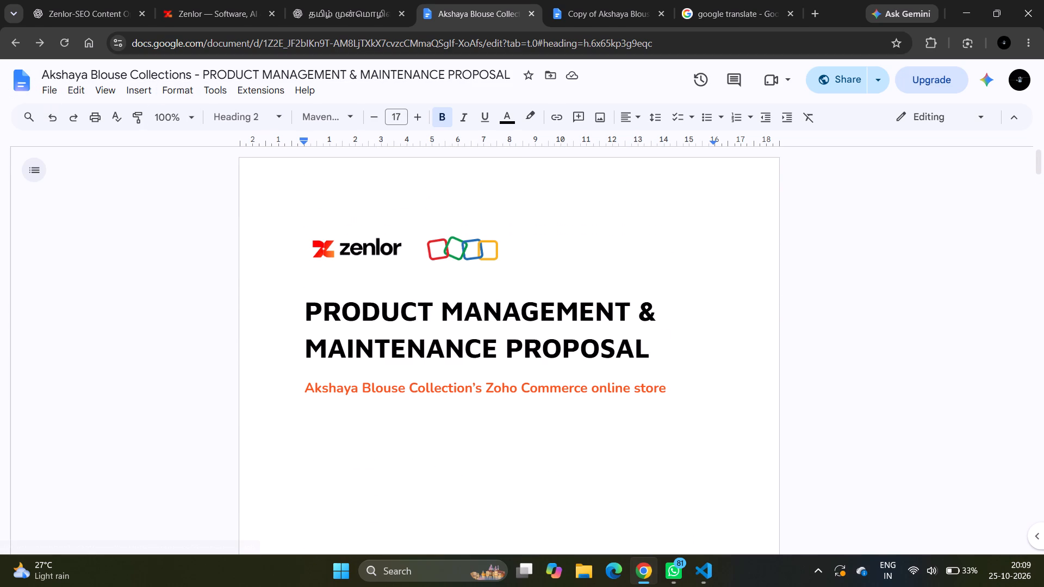
{"action": "left_click", "coordinate": [46, 89]}
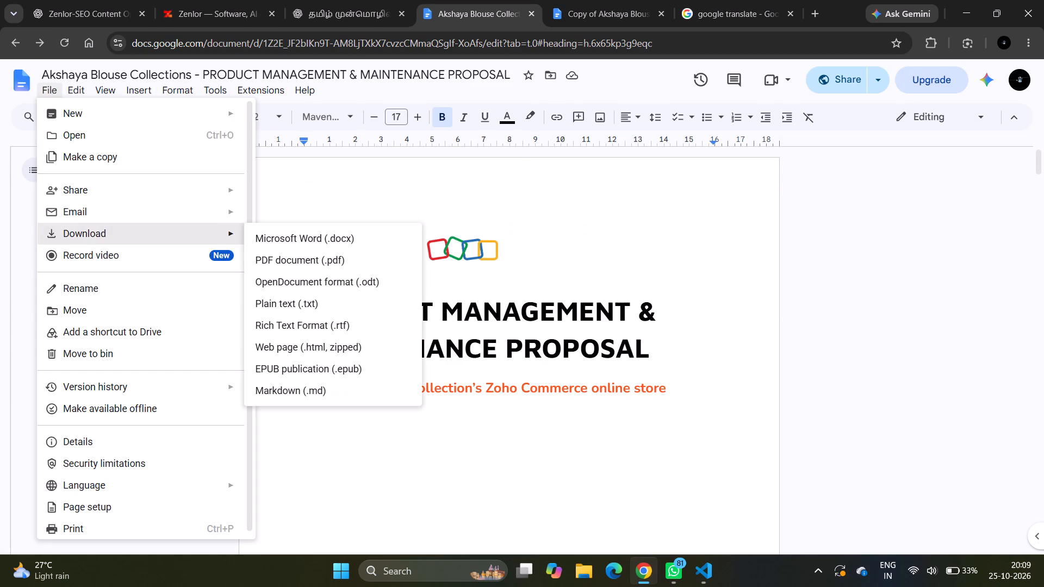
{"action": "left_click", "coordinate": [282, 255]}
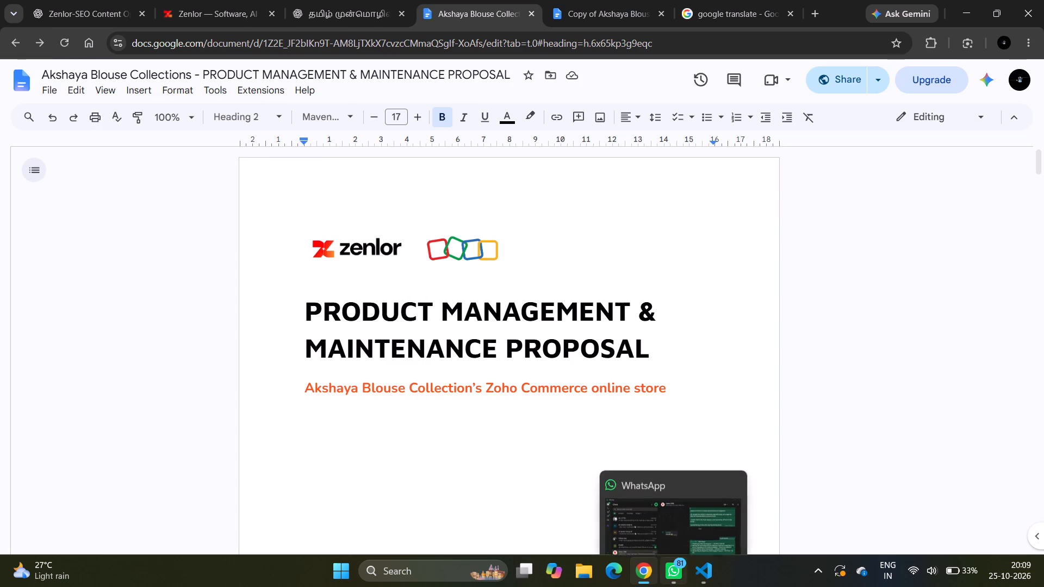
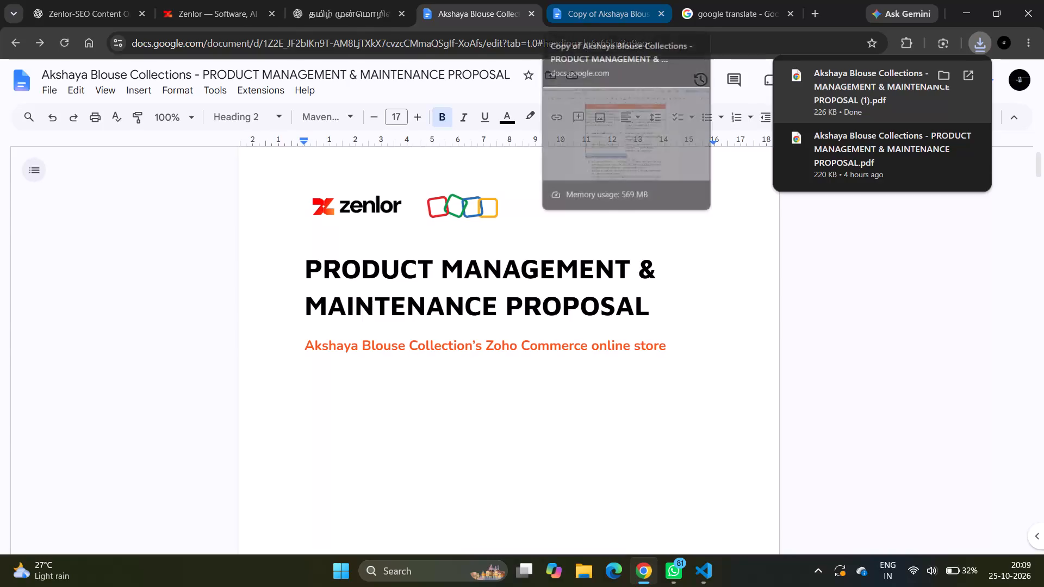
Remove the "4." numbering from the Reporting & Deliverables heading in the Tamil copy of the proposal.
{"action": "scroll", "coordinate": [607, 241], "scroll_direction": "down", "scroll_amount": 1}
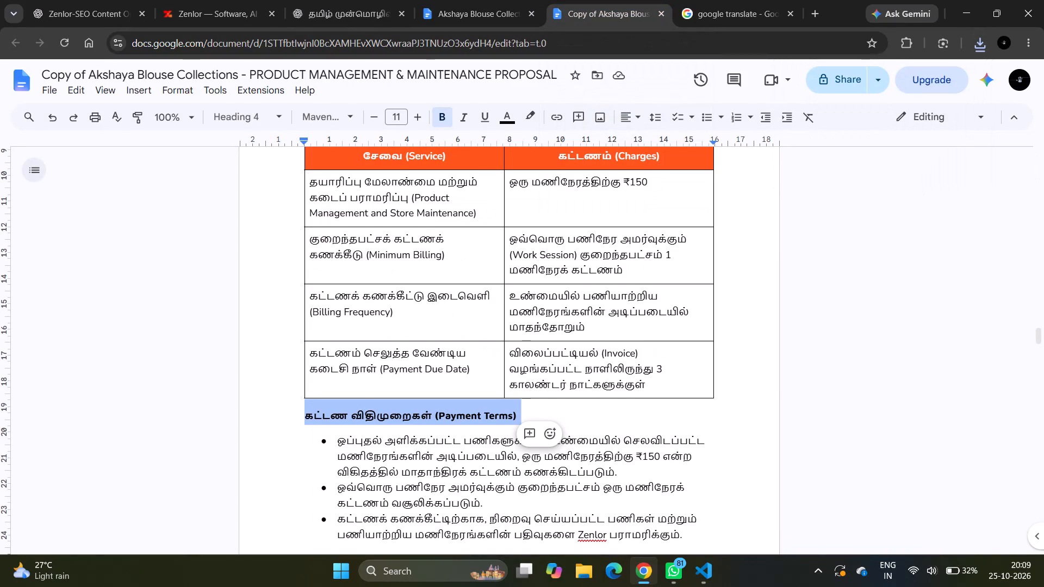
{"action": "scroll", "coordinate": [607, 241], "scroll_direction": "down", "scroll_amount": 1}
{"action": "scroll", "coordinate": [462, 418], "scroll_direction": "down", "scroll_amount": 3}
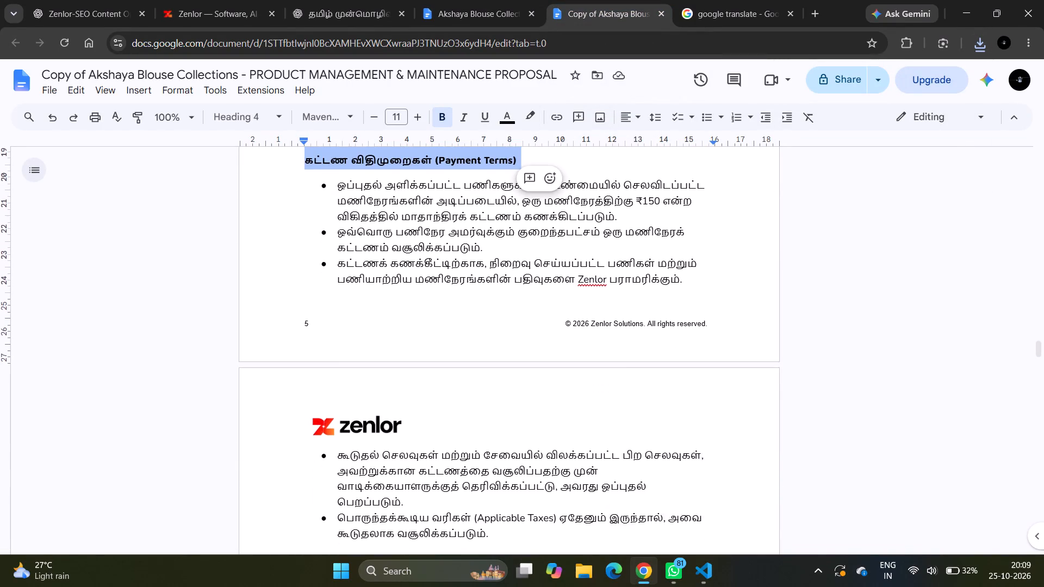
{"action": "scroll", "coordinate": [462, 418], "scroll_direction": "down", "scroll_amount": 2}
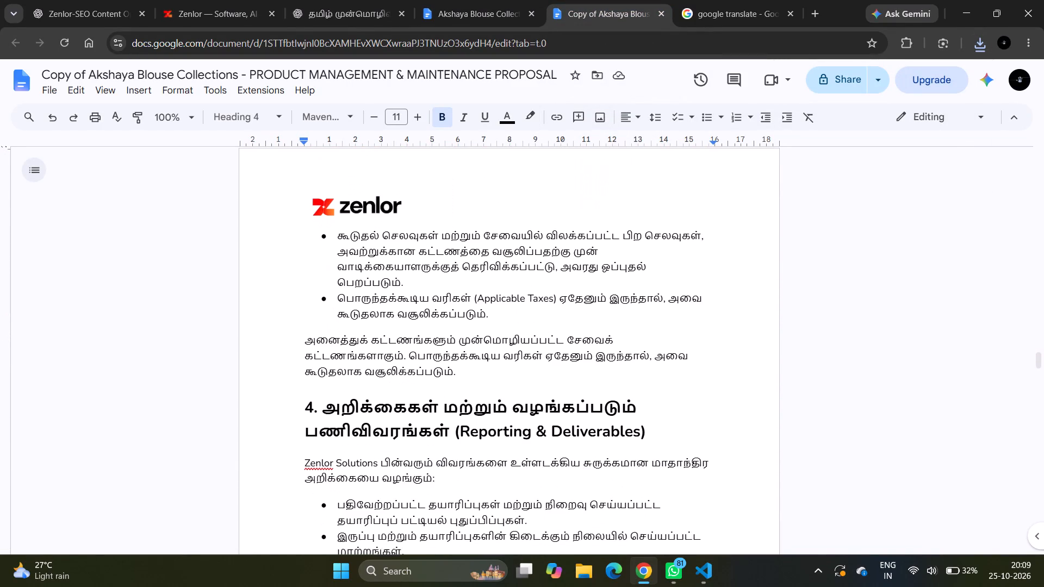
{"action": "scroll", "coordinate": [462, 418], "scroll_direction": "down", "scroll_amount": 1}
{"action": "left_click_drag", "start_coordinate": [322, 392], "coordinate": [321, 392]}
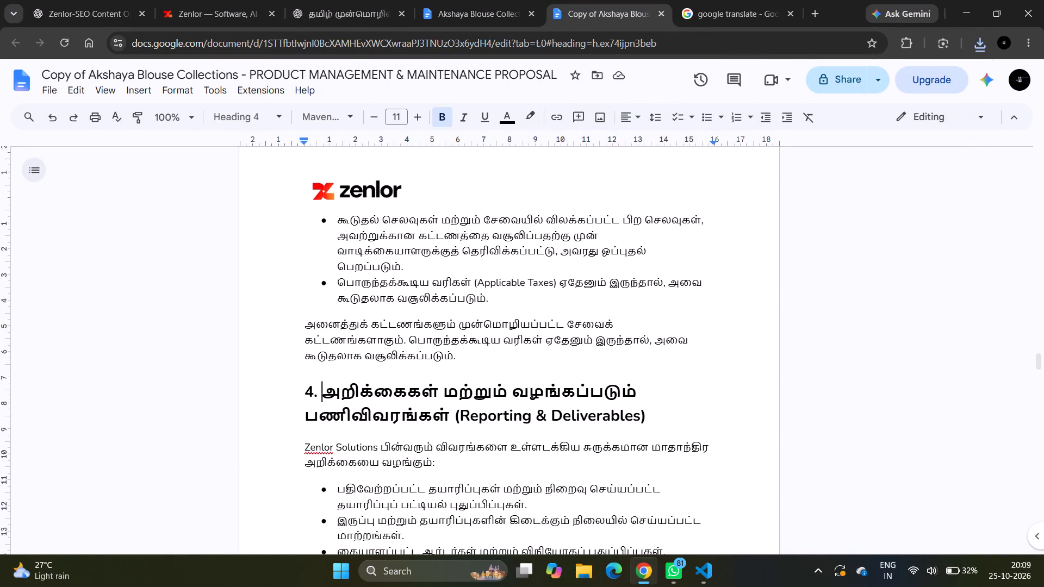
{"action": "left_click_drag", "start_coordinate": [321, 392], "coordinate": [306, 392]}
{"action": "key", "text": "BackSpace"}
Select the entire two-line Tamil Reporting & Deliverables heading.
{"action": "triple_click", "coordinate": [338, 397]}
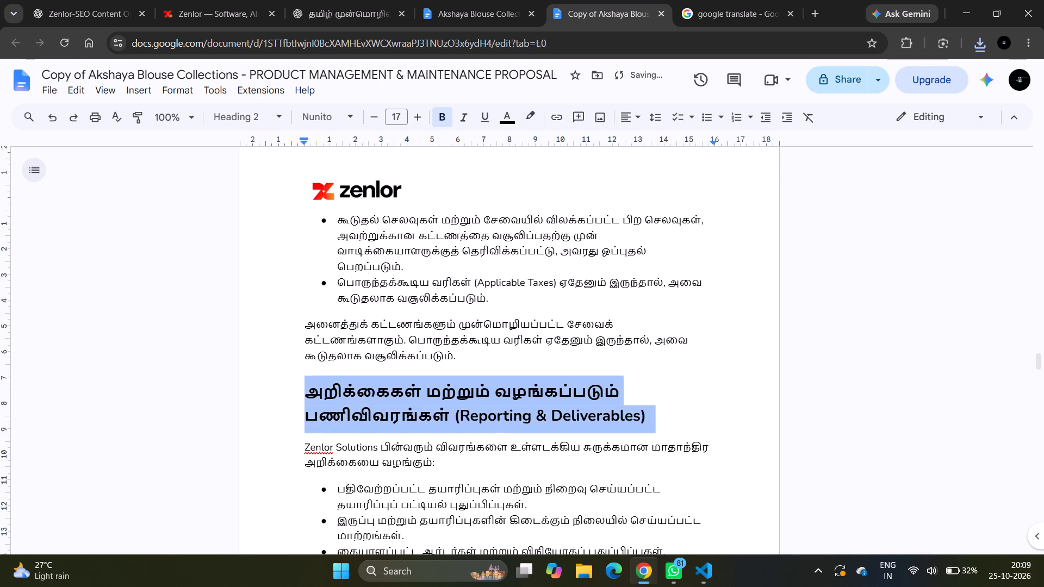
{"action": "left_click", "coordinate": [338, 397]}
{"action": "triple_click", "coordinate": [350, 392]}
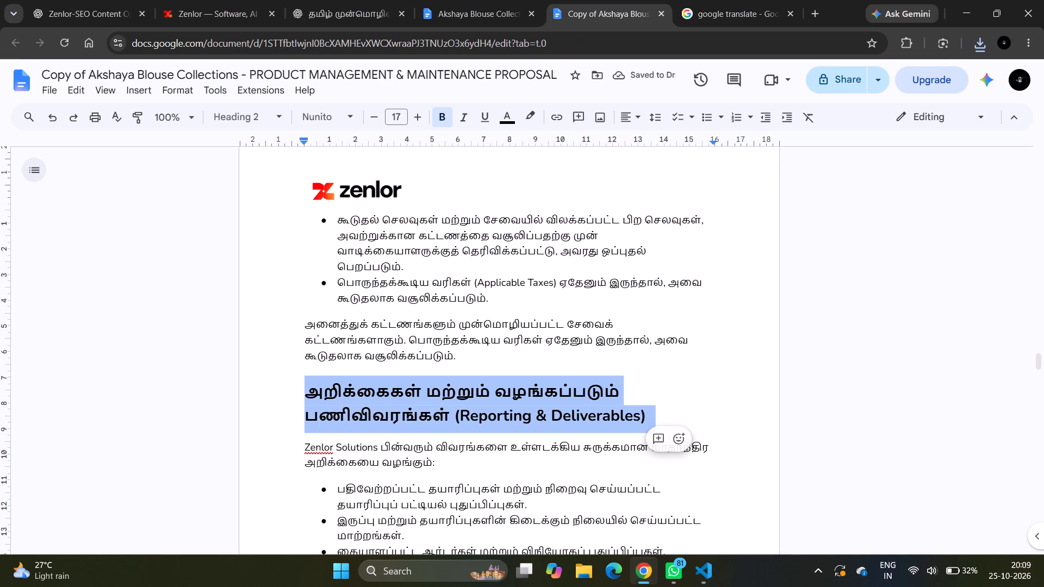
Set the selected Reporting & Deliverables heading in the Tamil copy to the Maven Pro font.
{"action": "left_click_drag", "start_coordinate": [340, 123], "coordinate": [355, 202]}
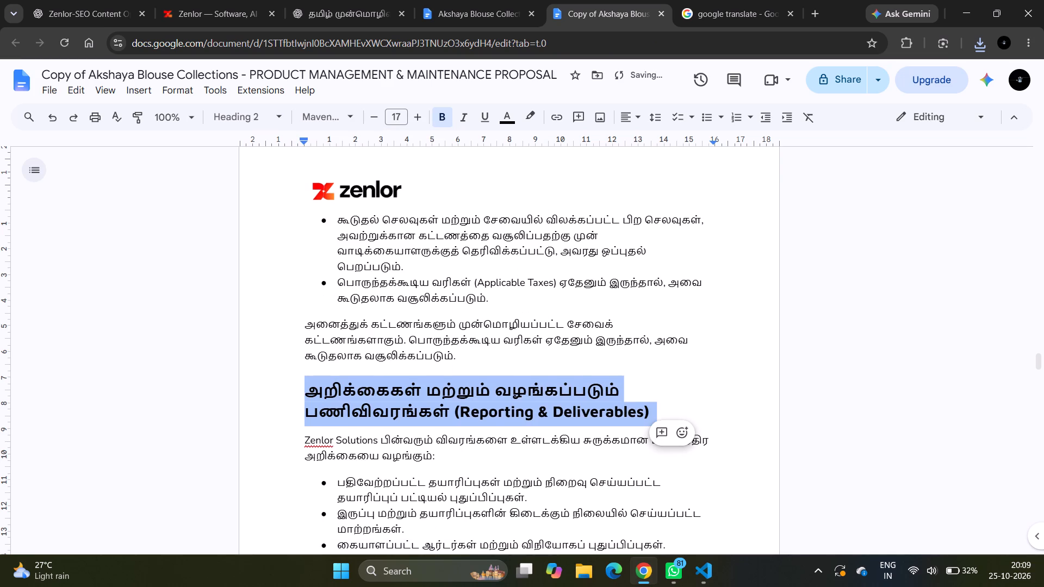
Remove the "5." numbering from the Tamil Excluded Services heading and set the heading in Maven Pro.
{"action": "scroll", "coordinate": [394, 359], "scroll_direction": "down", "scroll_amount": 4}
{"action": "left_click_drag", "start_coordinate": [324, 380], "coordinate": [319, 380]}
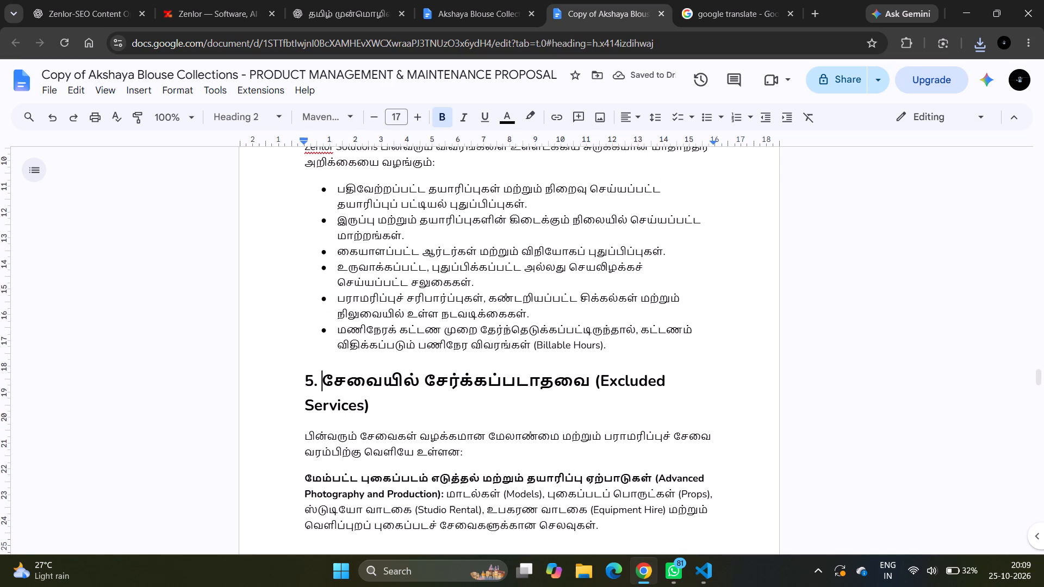
{"action": "left_click_drag", "start_coordinate": [319, 380], "coordinate": [311, 382]}
{"action": "key", "text": "BackSpace"}
{"action": "key", "text": "BackSpace"}
{"action": "triple_click", "coordinate": [311, 382]}
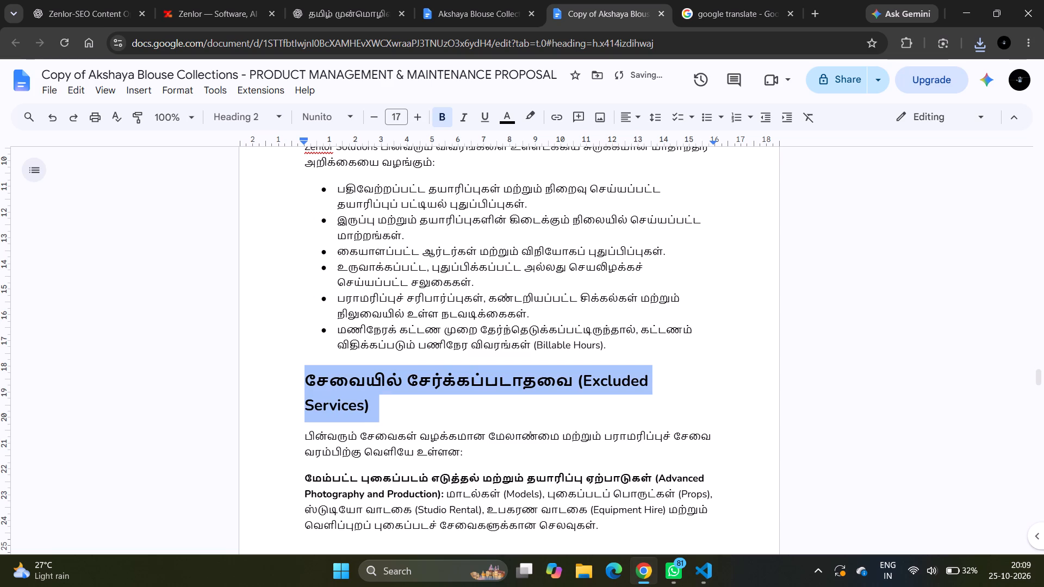
{"action": "left_click_drag", "start_coordinate": [304, 117], "coordinate": [317, 198]}
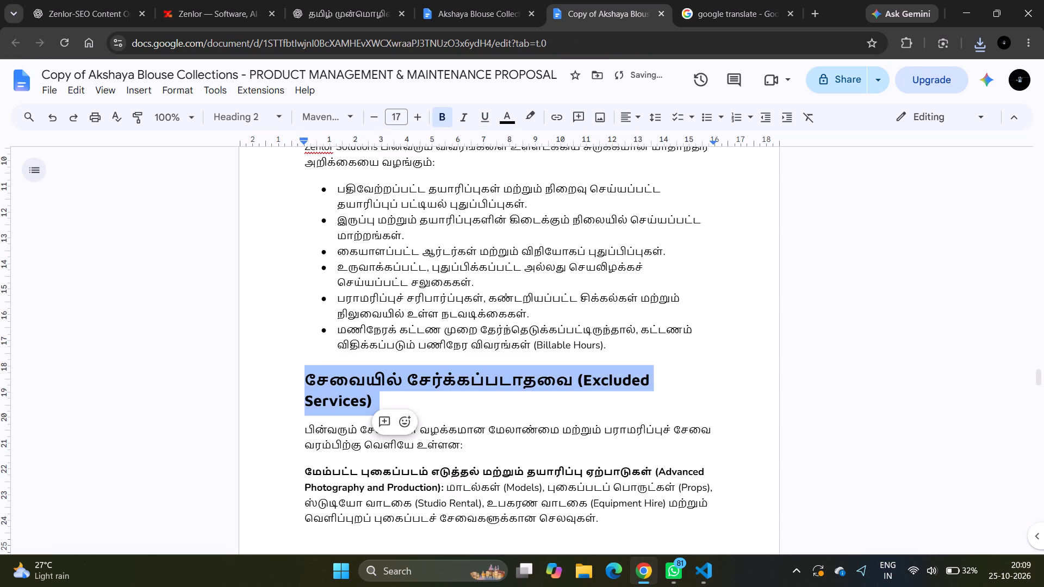
Remove the "6." numbering from the Tamil Client Responsibilities heading and set the heading in Maven Pro.
{"action": "scroll", "coordinate": [390, 377], "scroll_direction": "down", "scroll_amount": 3}
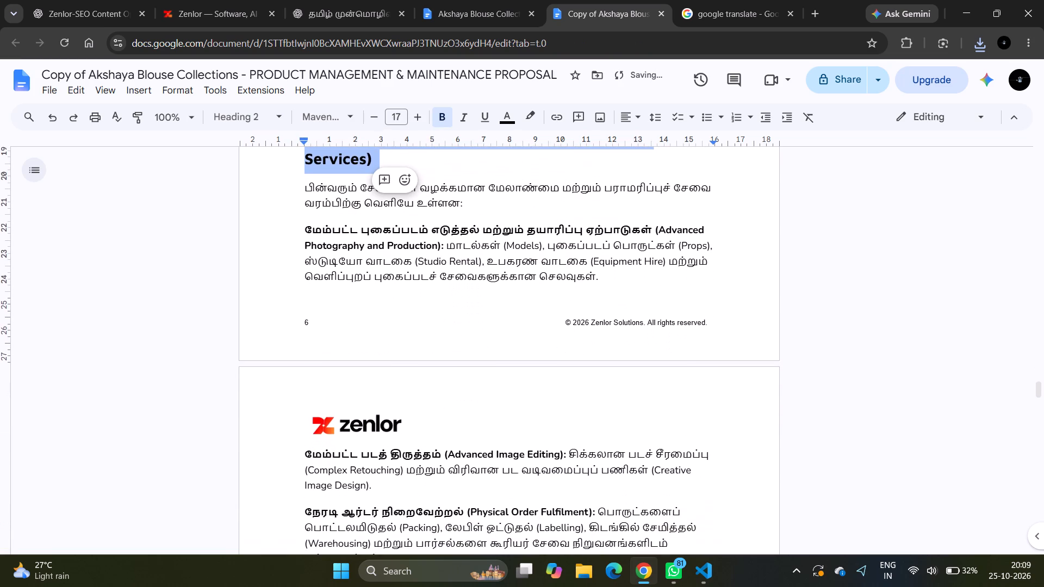
{"action": "scroll", "coordinate": [390, 377], "scroll_direction": "down", "scroll_amount": 6}
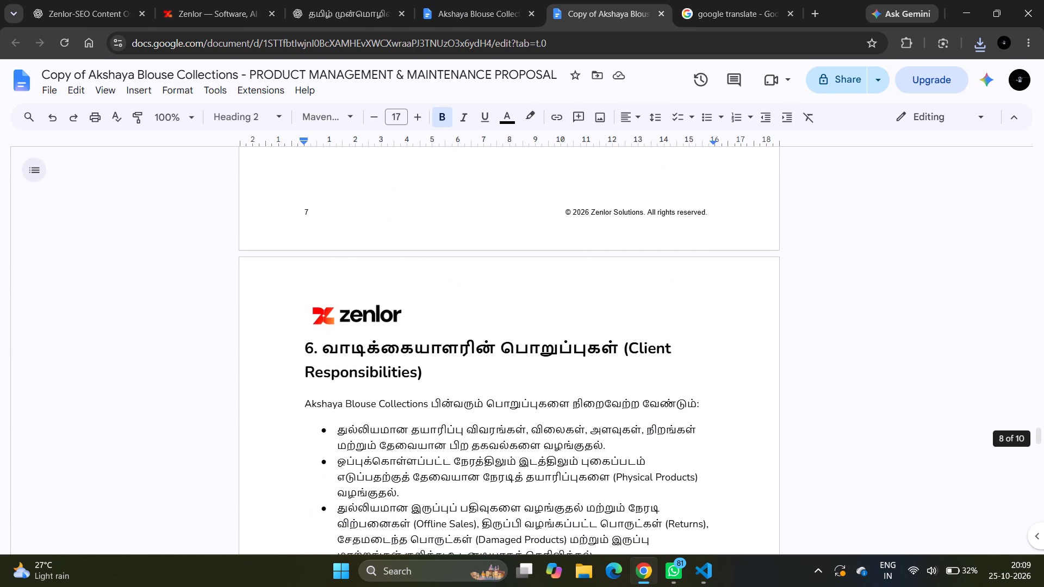
{"action": "left_click_drag", "start_coordinate": [324, 352], "coordinate": [306, 349]}
{"action": "key", "text": "BackSpace"}
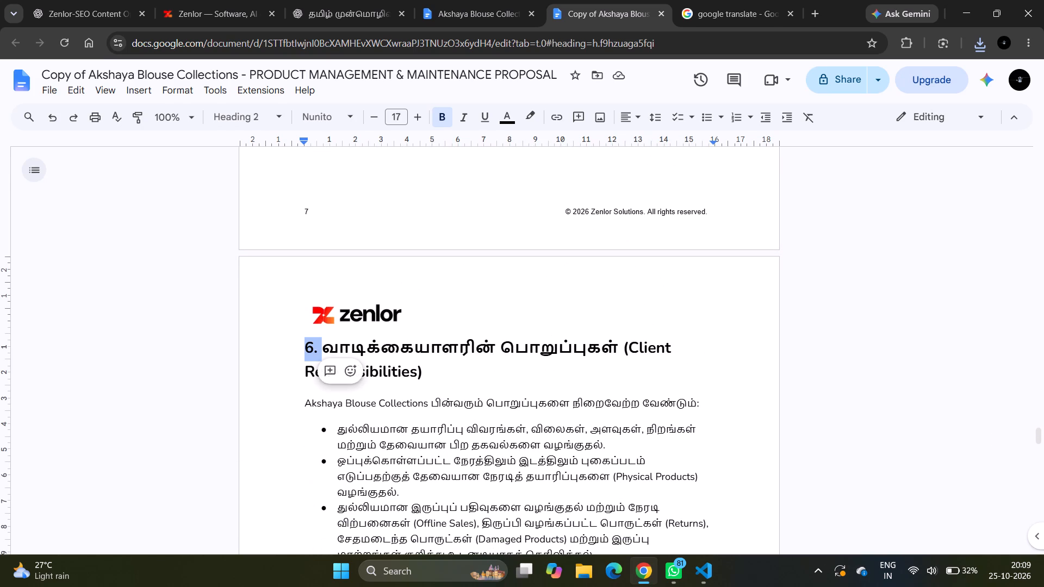
{"action": "triple_click", "coordinate": [335, 355]}
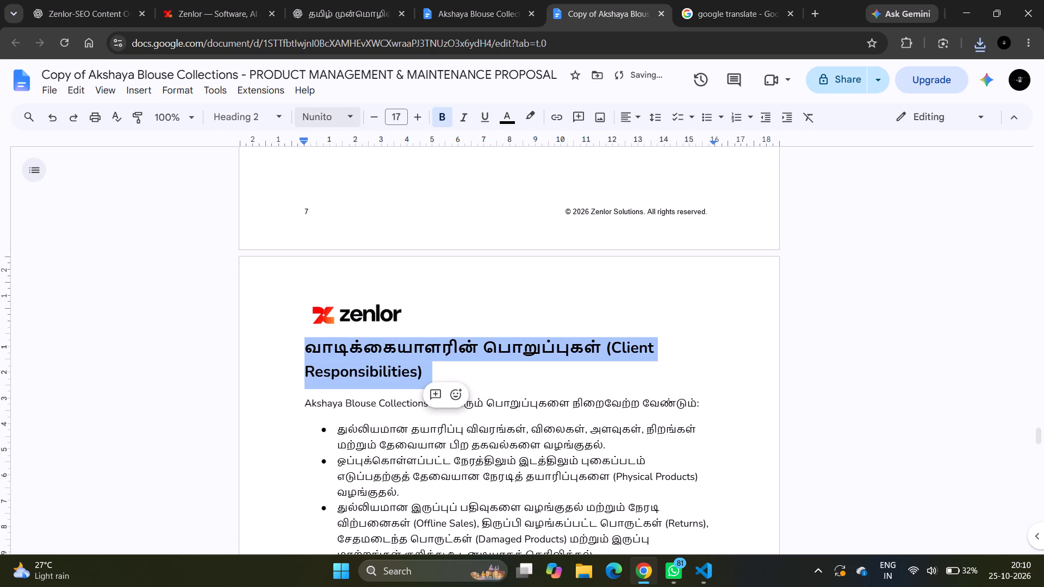
{"action": "left_click_drag", "start_coordinate": [324, 114], "coordinate": [361, 203]}
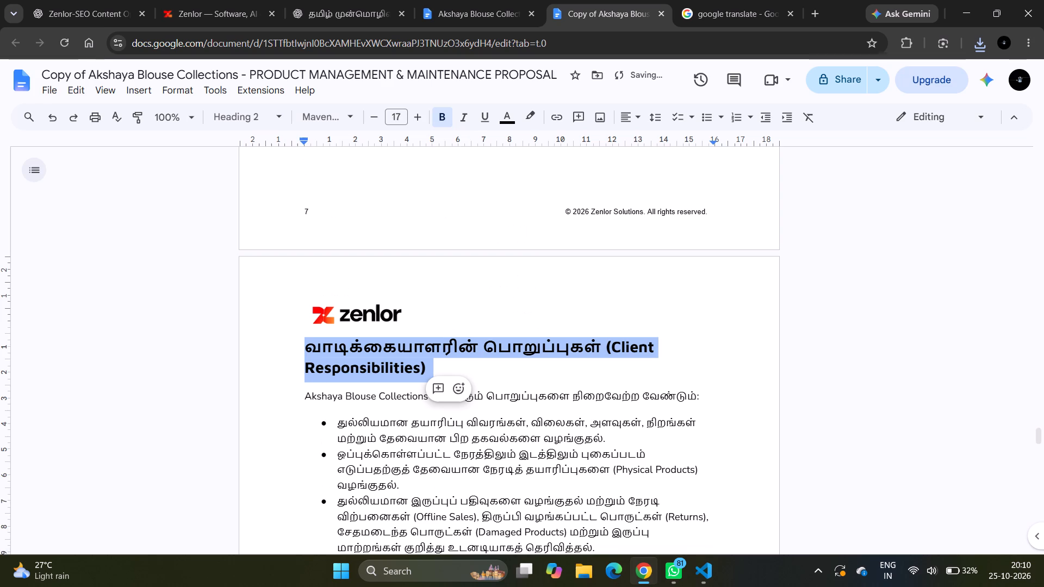
Remove the "7." numbering from the Tamil Approval & Sign-off heading and set the heading in Maven Pro.
{"action": "scroll", "coordinate": [393, 294], "scroll_direction": "down", "scroll_amount": 3}
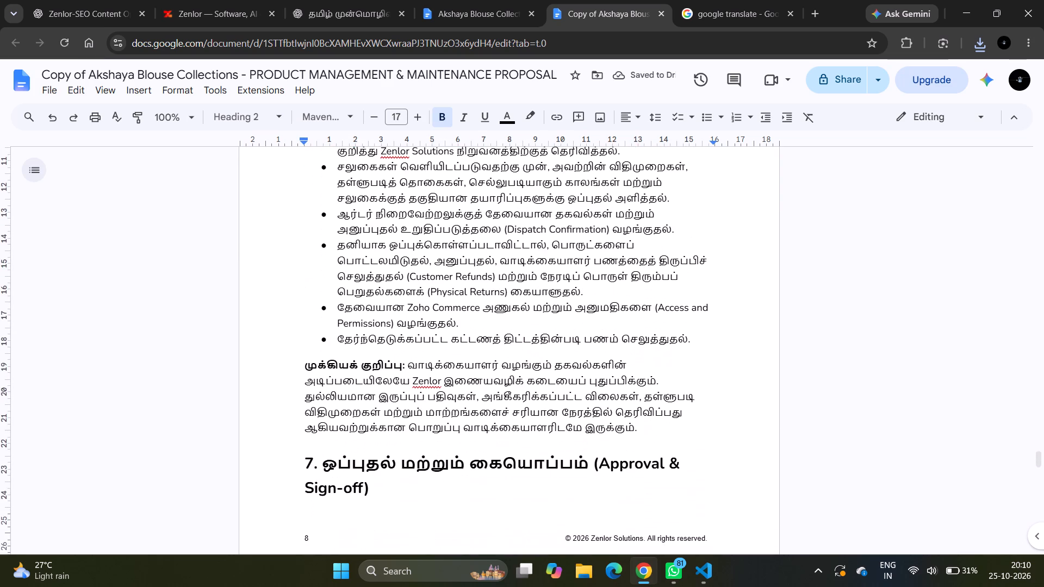
{"action": "scroll", "coordinate": [393, 294], "scroll_direction": "down", "scroll_amount": 1}
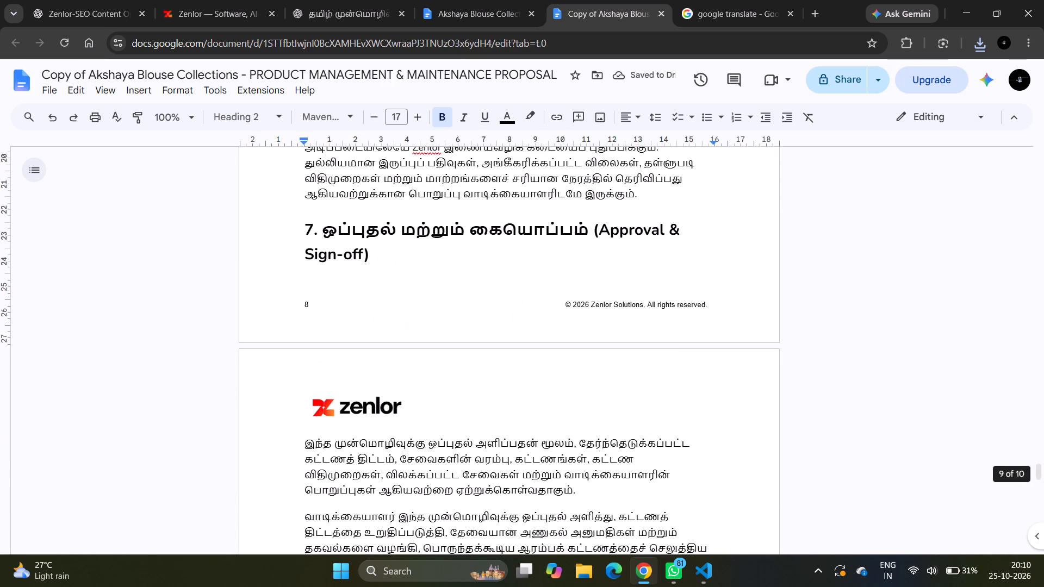
{"action": "left_click_drag", "start_coordinate": [323, 232], "coordinate": [303, 229]}
{"action": "key", "text": "BackSpace"}
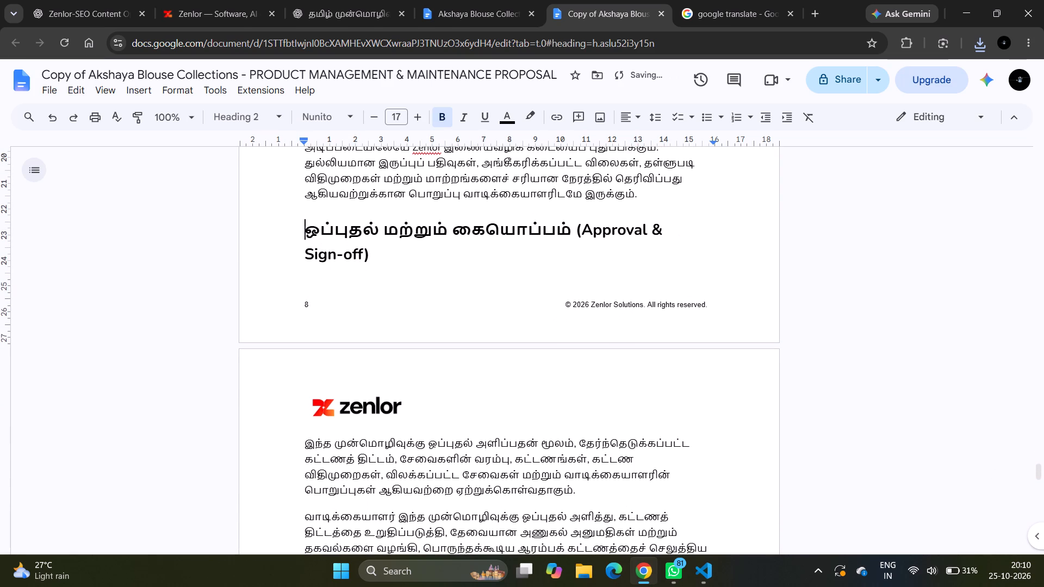
{"action": "triple_click", "coordinate": [335, 234]}
{"action": "left_click", "coordinate": [325, 113]}
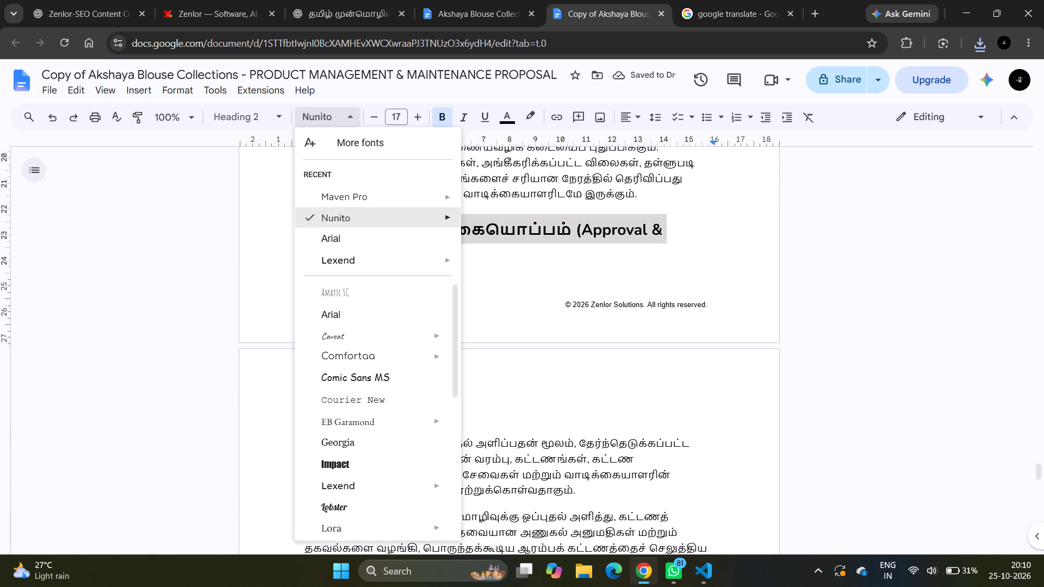
{"action": "left_click", "coordinate": [328, 191]}
Give all borders of the sign-off table a thin visible black line by setting their width.
{"action": "scroll", "coordinate": [369, 272], "scroll_direction": "down", "scroll_amount": 1}
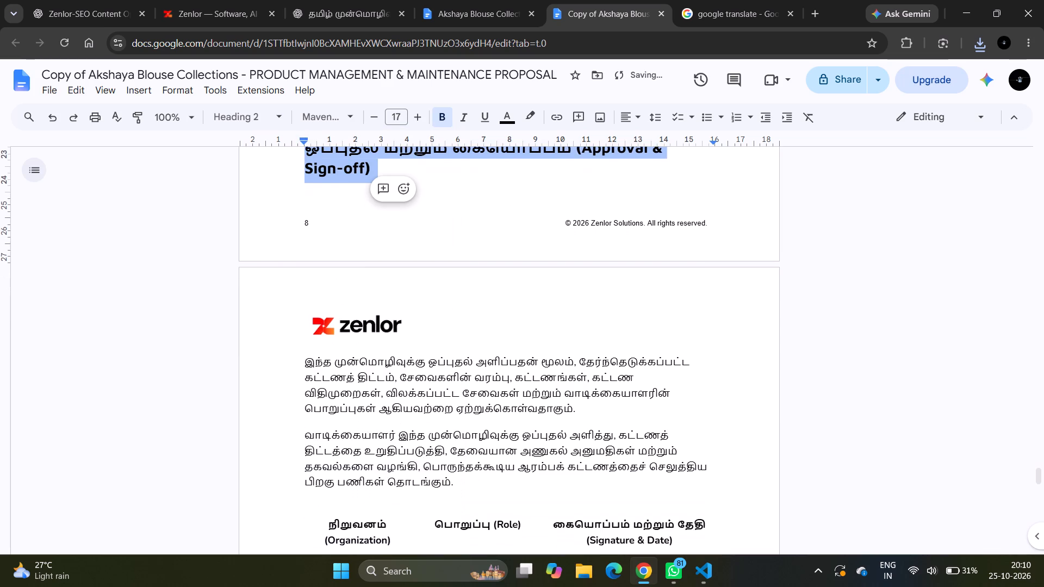
{"action": "scroll", "coordinate": [369, 272], "scroll_direction": "down", "scroll_amount": 1}
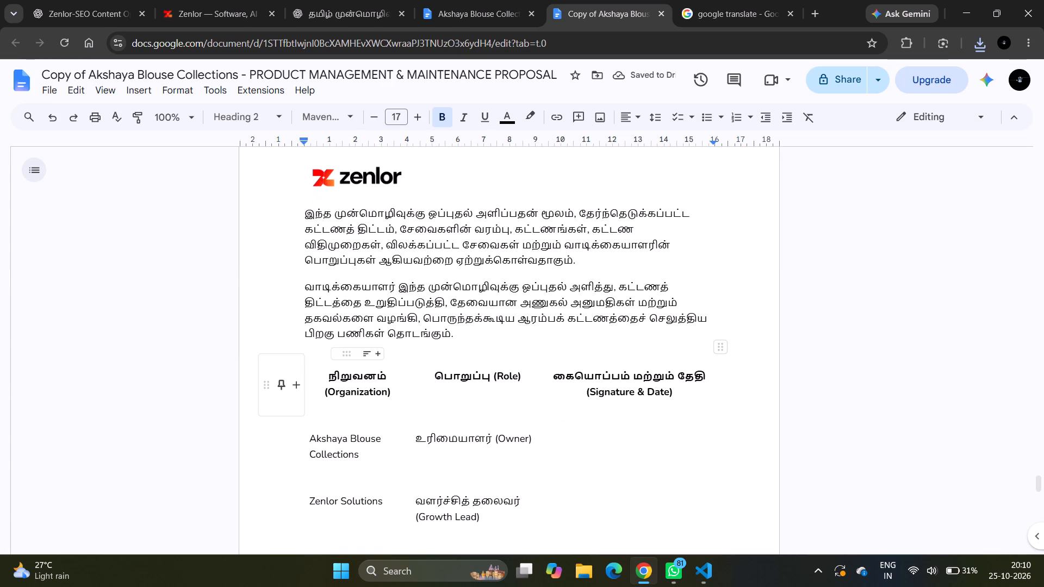
{"action": "left_click", "coordinate": [325, 381]}
{"action": "scroll", "coordinate": [505, 429], "scroll_direction": "down", "scroll_amount": 1}
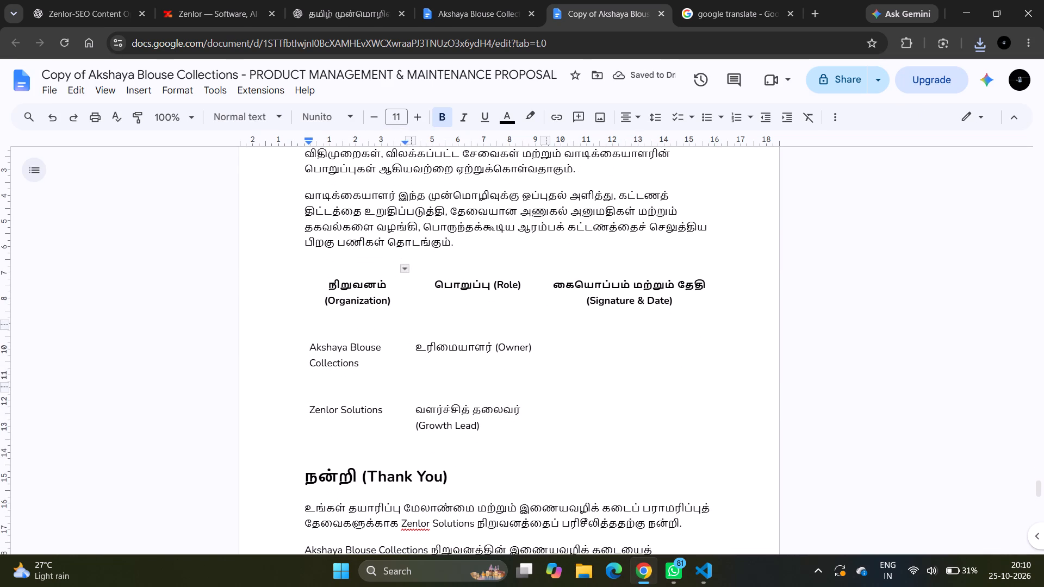
{"action": "left_click", "coordinate": [661, 425], "text": "shift"}
{"action": "left_click", "coordinate": [710, 267]}
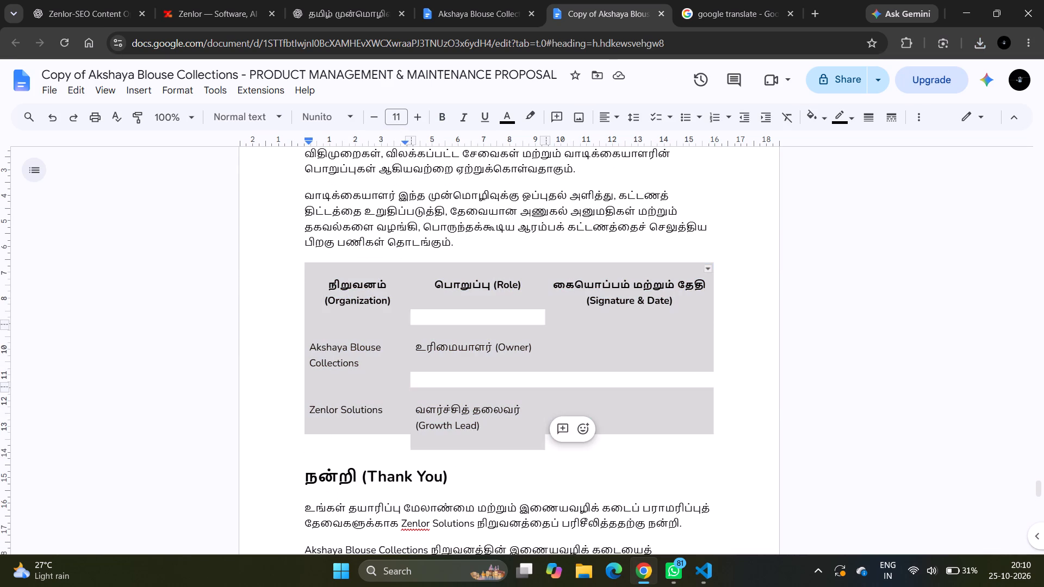
{"action": "left_click", "coordinate": [676, 215]}
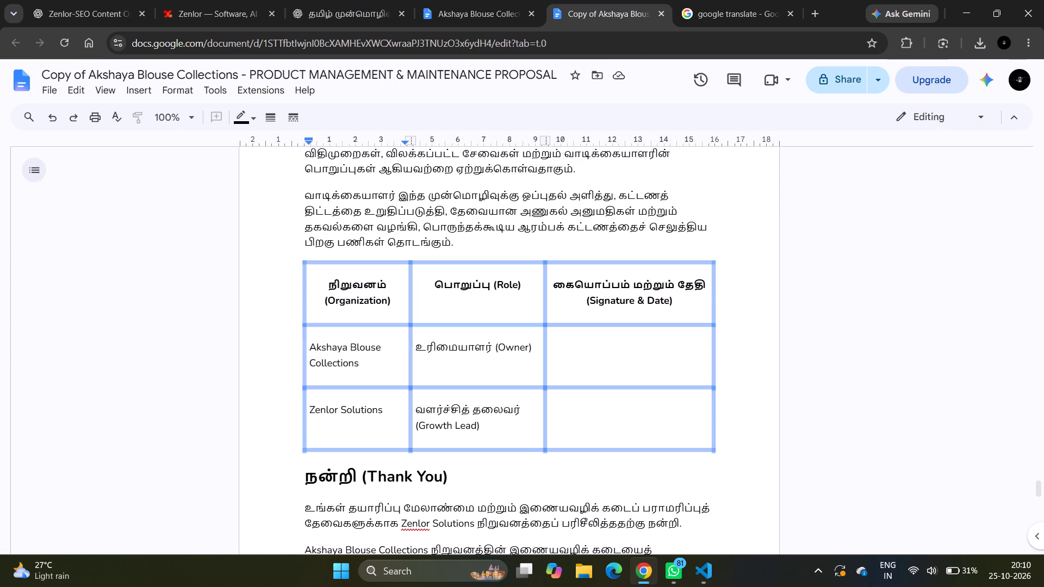
{"action": "left_click_drag", "start_coordinate": [276, 121], "coordinate": [299, 169]}
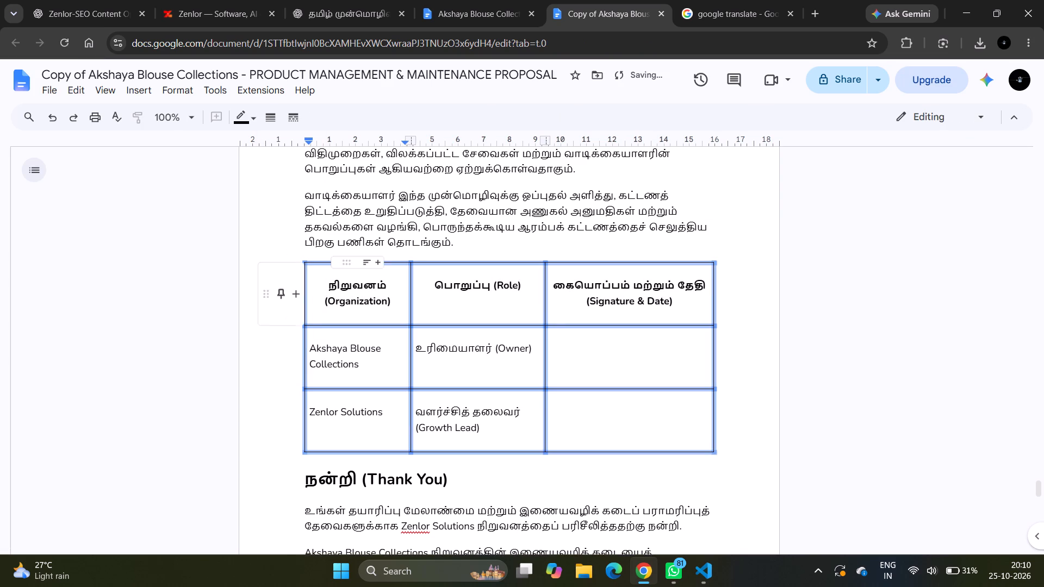
Remove the space before and after paragraphs in all cells of the sign-off table.
{"action": "left_click_drag", "start_coordinate": [329, 289], "coordinate": [597, 421]}
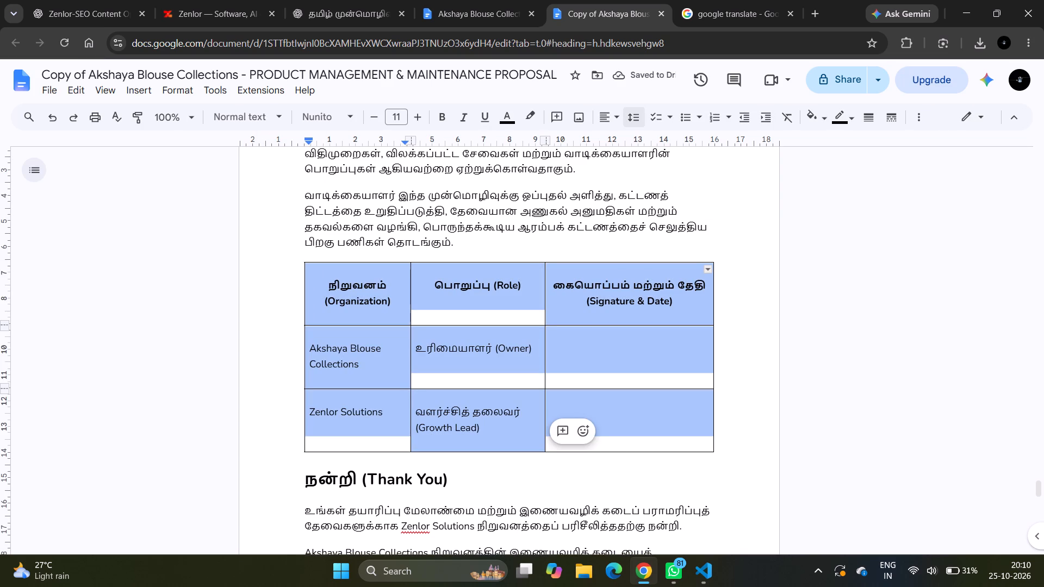
{"action": "left_click", "coordinate": [634, 115]}
{"action": "left_click", "coordinate": [654, 237]}
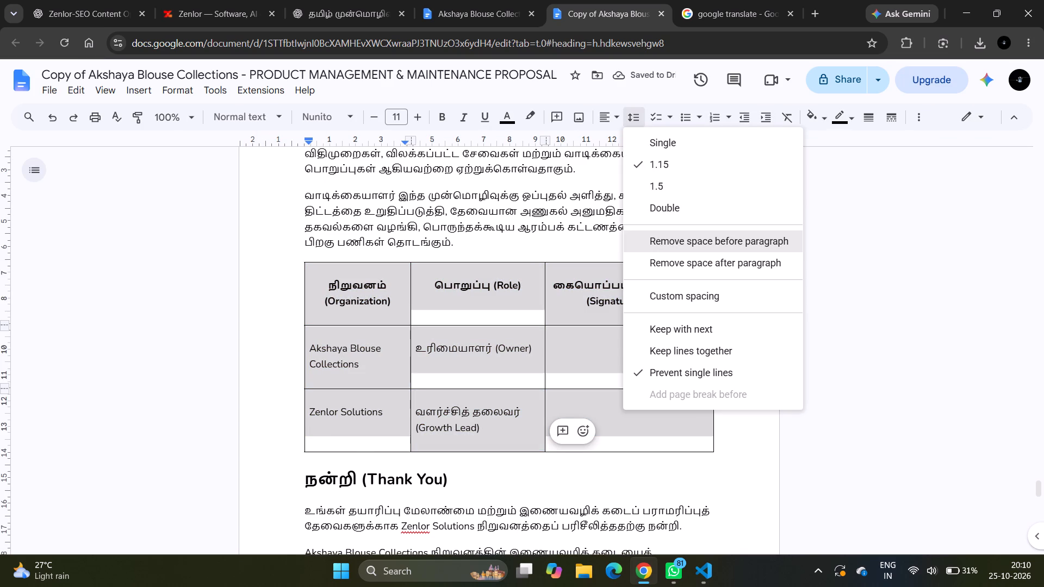
{"action": "left_click", "coordinate": [638, 115]}
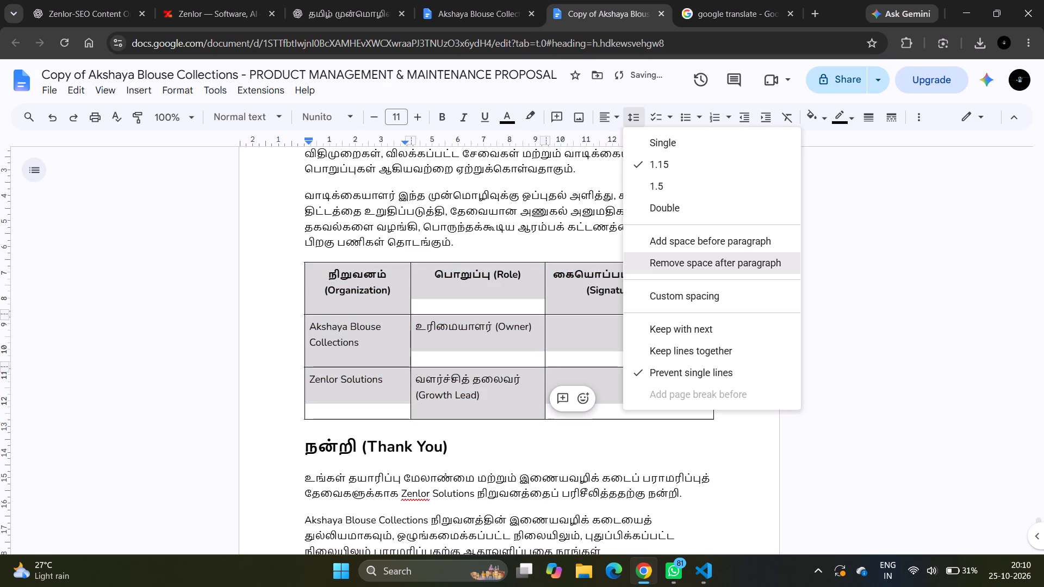
{"action": "left_click", "coordinate": [657, 267]}
Format the sign-off table's header row with white text on the custom orange background.
{"action": "left_click", "coordinate": [395, 287]}
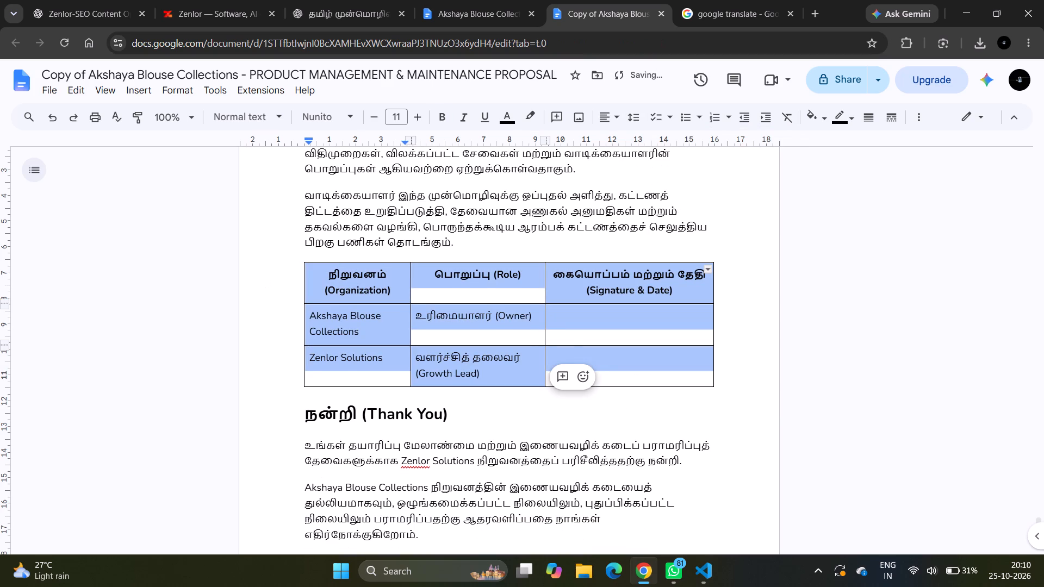
{"action": "left_click_drag", "start_coordinate": [395, 287], "coordinate": [572, 301]}
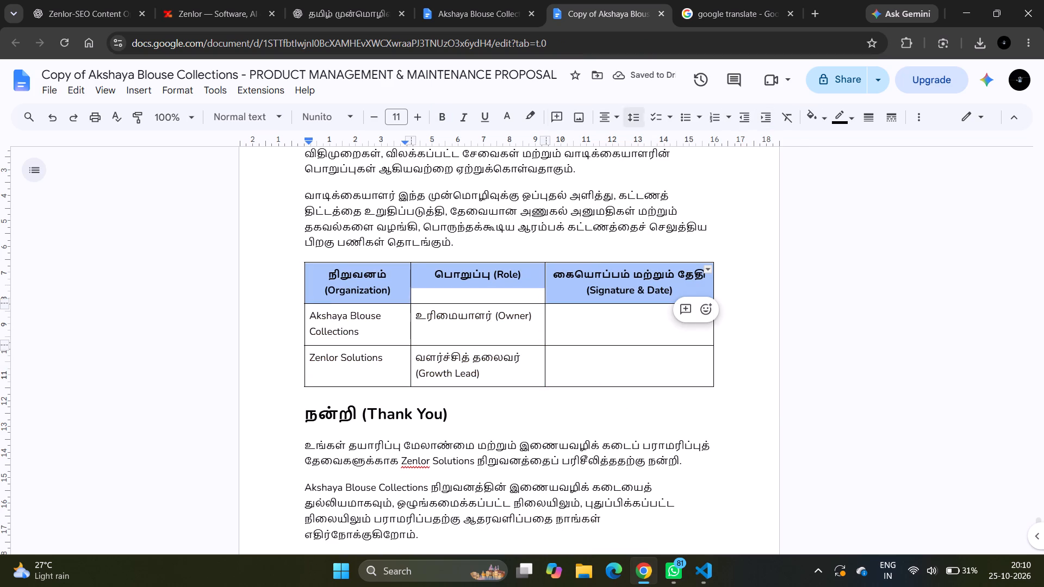
{"action": "left_click", "coordinate": [509, 120]}
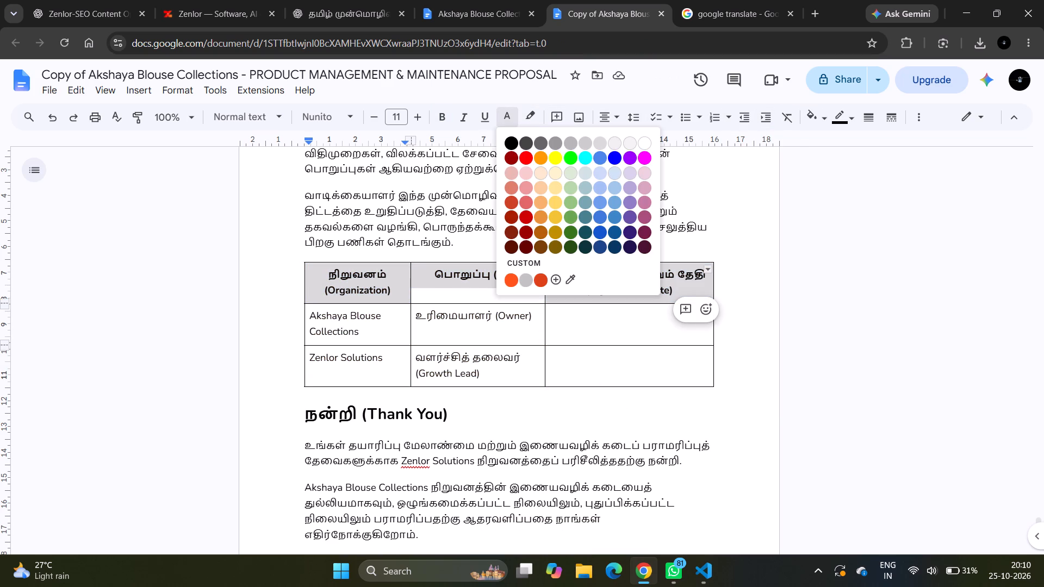
{"action": "left_click", "coordinate": [645, 146]}
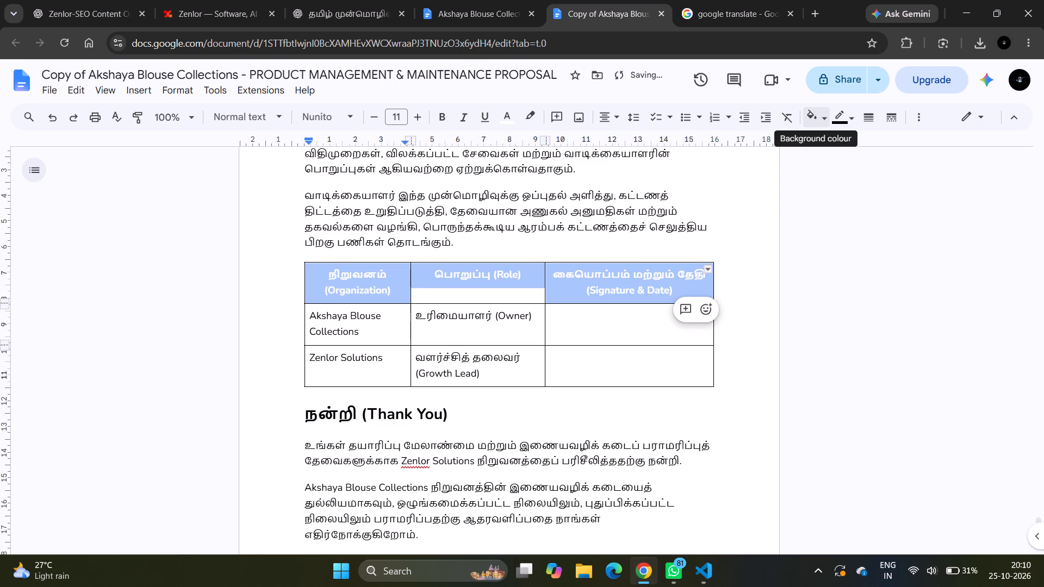
{"action": "left_click_drag", "start_coordinate": [822, 119], "coordinate": [812, 298]}
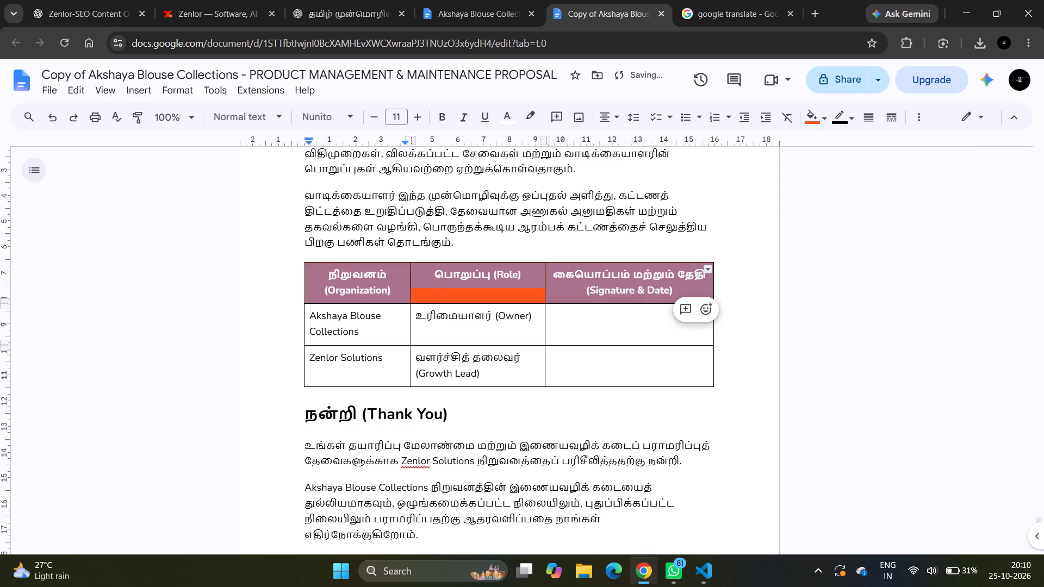
{"action": "left_click", "coordinate": [471, 323]}
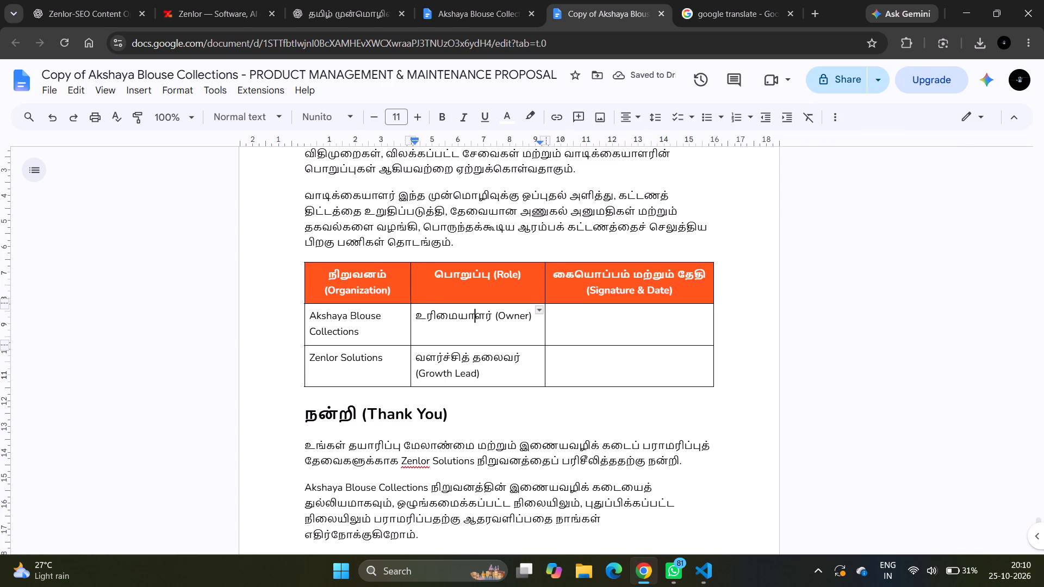
Set the Tamil Thank You heading below the sign-off table in Maven Pro.
{"action": "scroll", "coordinate": [471, 323], "scroll_direction": "down", "scroll_amount": 1}
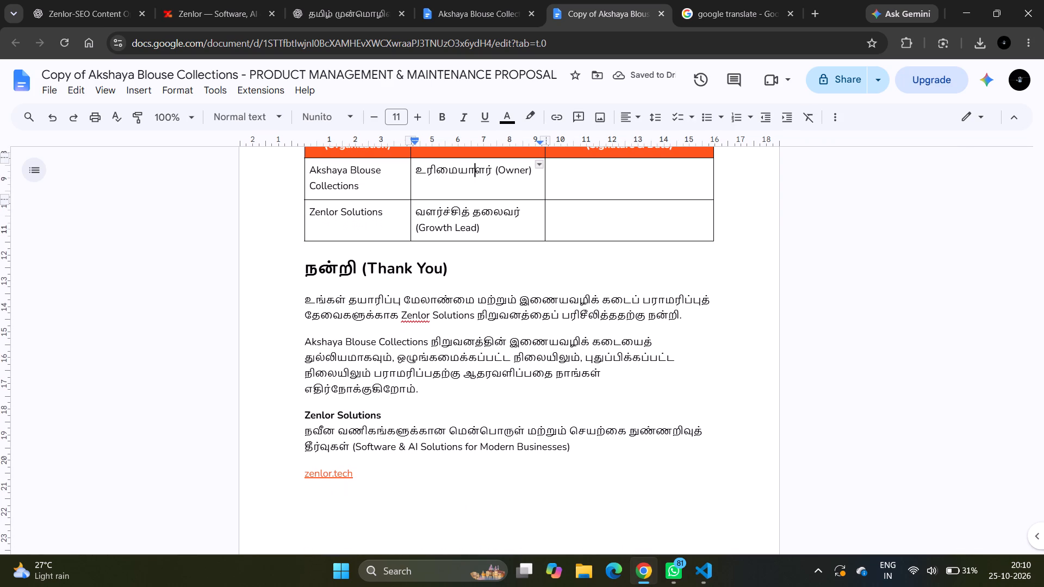
{"action": "triple_click", "coordinate": [334, 268]}
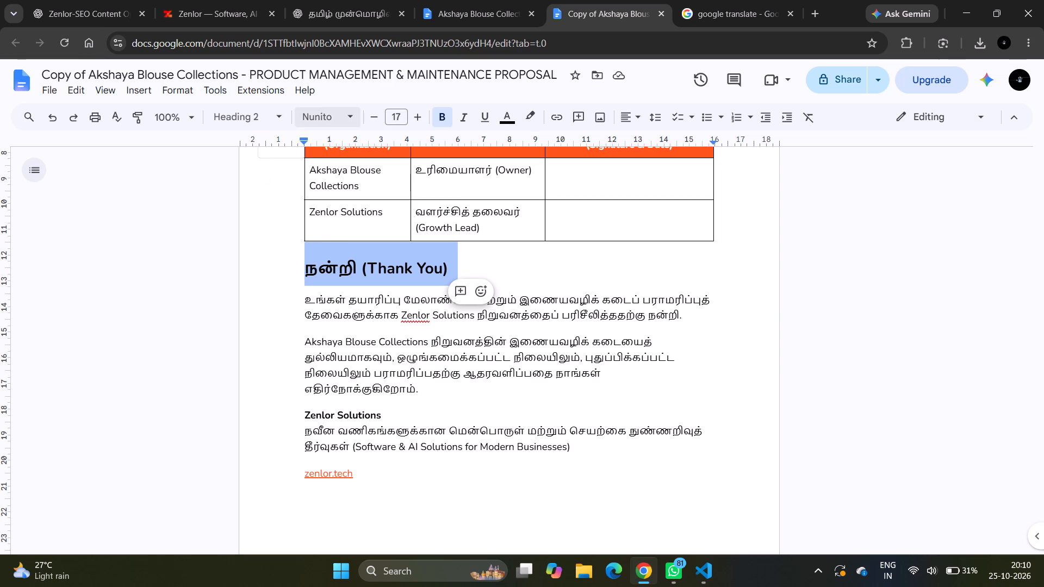
{"action": "left_click_drag", "start_coordinate": [319, 123], "coordinate": [335, 195]}
{"action": "left_click", "coordinate": [335, 195]}
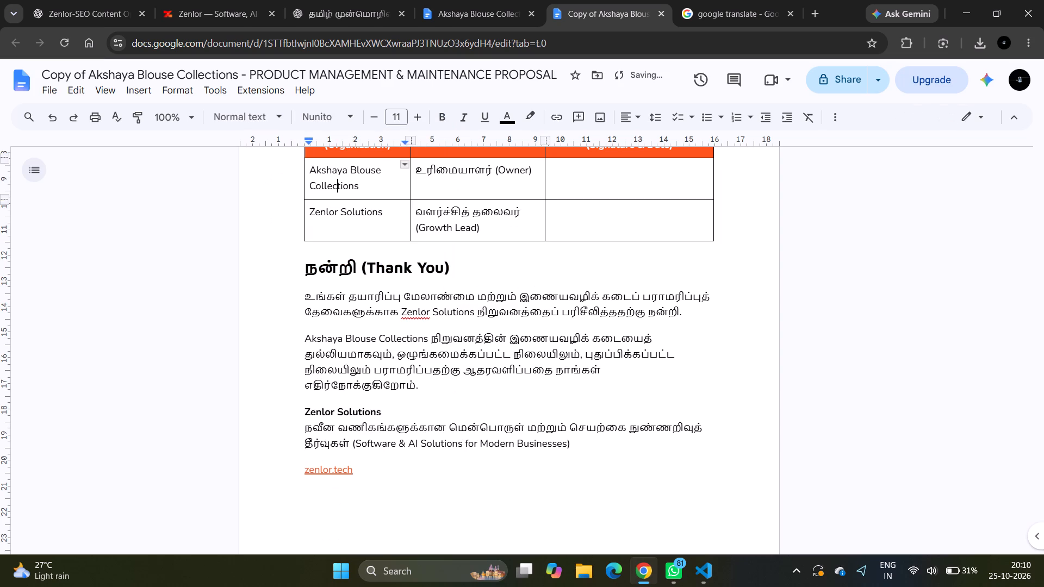
Examine the closing pages of the Tamil copy and the page break after the Approval & Sign-off heading.
{"action": "scroll", "coordinate": [416, 429], "scroll_direction": "down", "scroll_amount": 1}
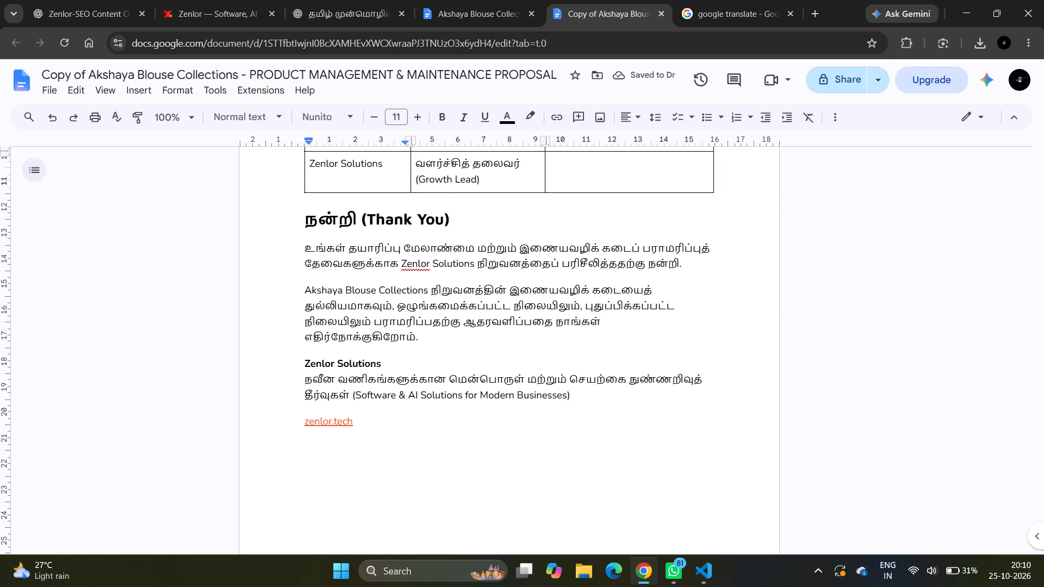
{"action": "scroll", "coordinate": [411, 415], "scroll_direction": "up", "scroll_amount": 2}
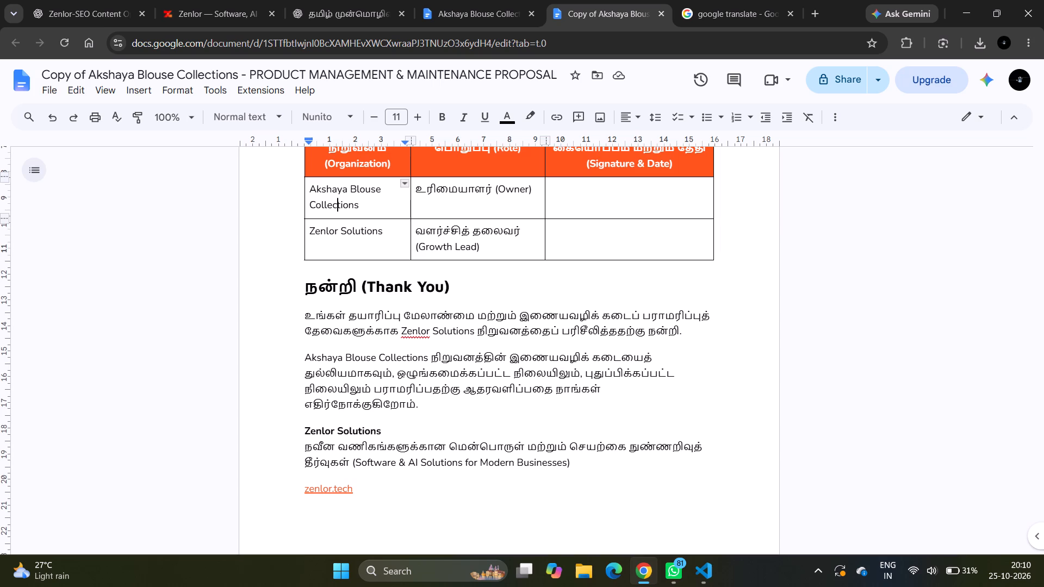
{"action": "scroll", "coordinate": [411, 415], "scroll_direction": "up", "scroll_amount": 4}
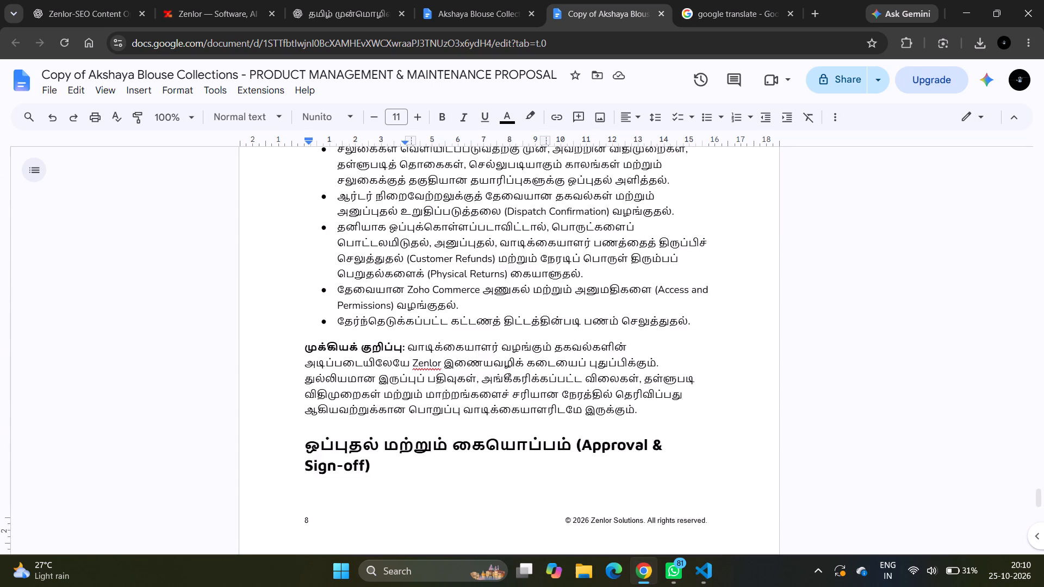
{"action": "scroll", "coordinate": [411, 415], "scroll_direction": "down", "scroll_amount": 1}
{"action": "scroll", "coordinate": [411, 415], "scroll_direction": "up", "scroll_amount": 2}
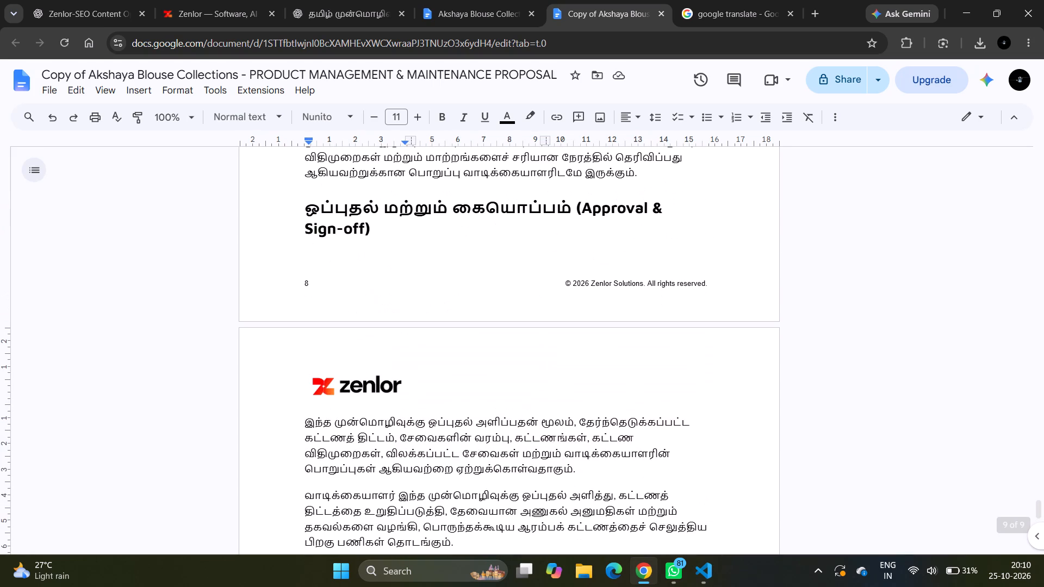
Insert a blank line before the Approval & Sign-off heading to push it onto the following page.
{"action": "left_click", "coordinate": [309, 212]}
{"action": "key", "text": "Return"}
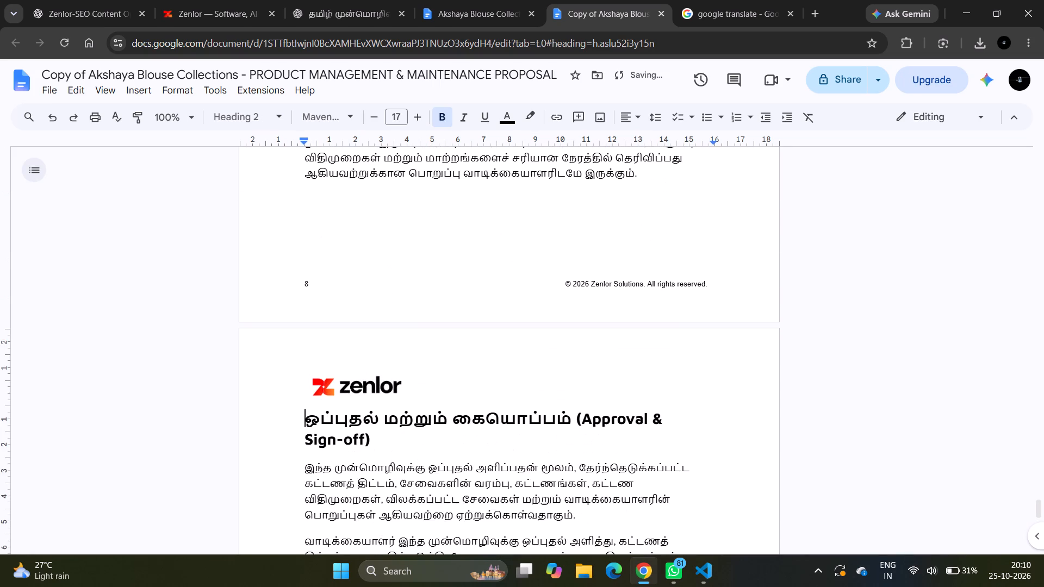
Push the Pricing Structure heading onto a new page by inserting four blank lines before it.
{"action": "scroll", "coordinate": [309, 212], "scroll_direction": "up", "scroll_amount": 17}
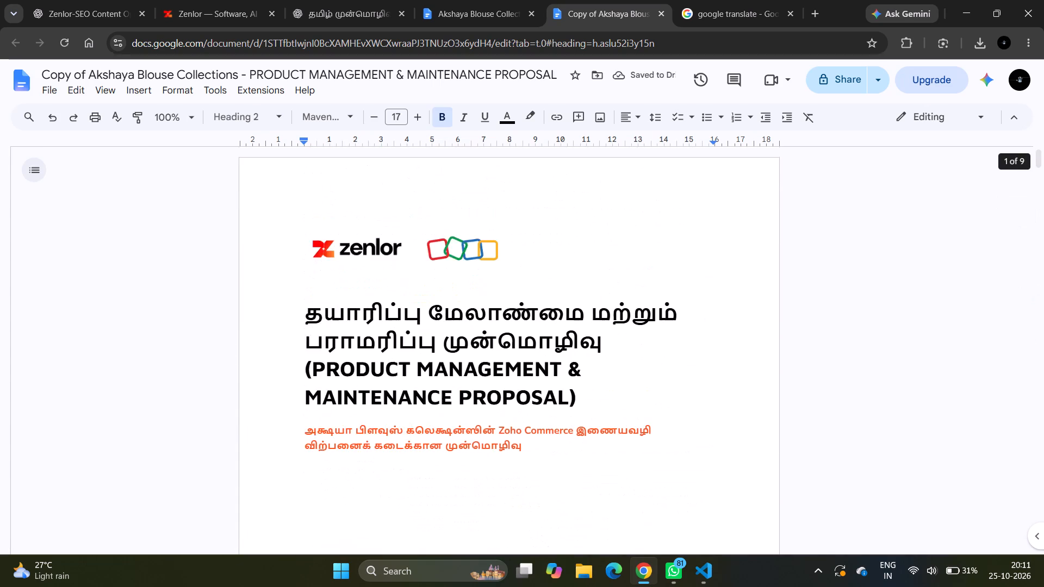
{"action": "scroll", "coordinate": [309, 212], "scroll_direction": "down", "scroll_amount": 4}
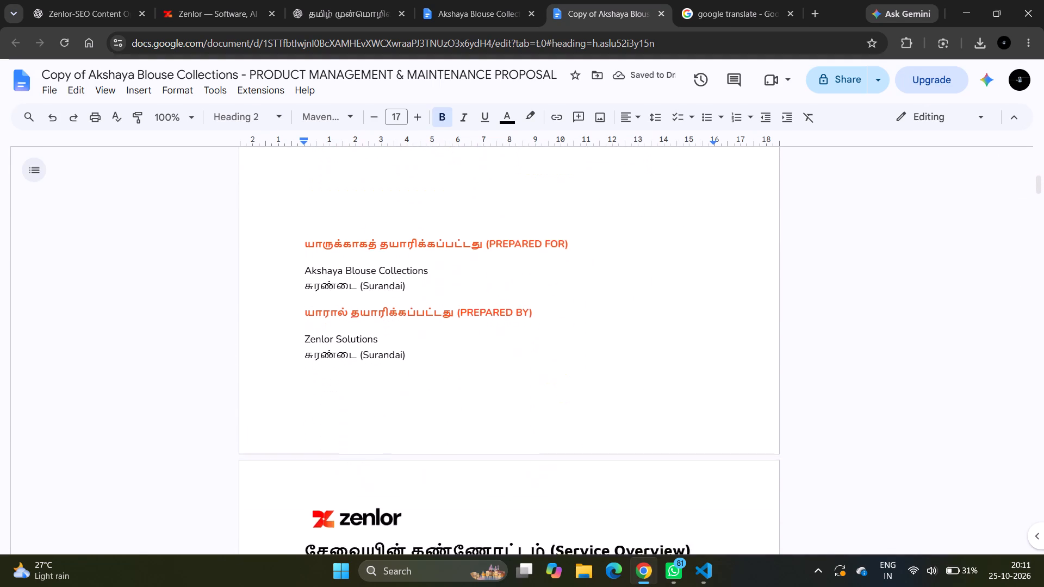
{"action": "scroll", "coordinate": [309, 212], "scroll_direction": "down", "scroll_amount": 3}
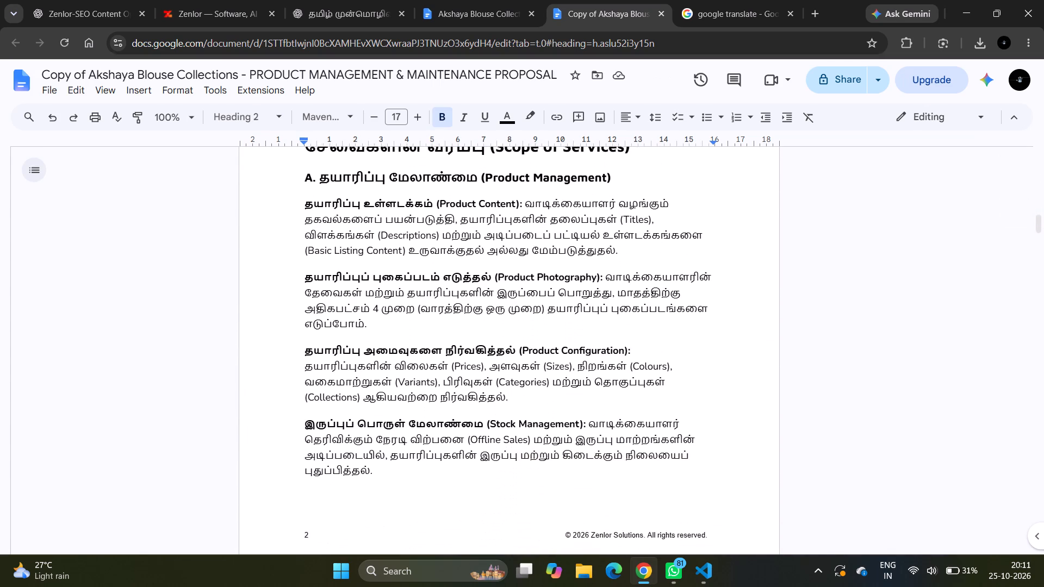
{"action": "scroll", "coordinate": [309, 212], "scroll_direction": "down", "scroll_amount": 3}
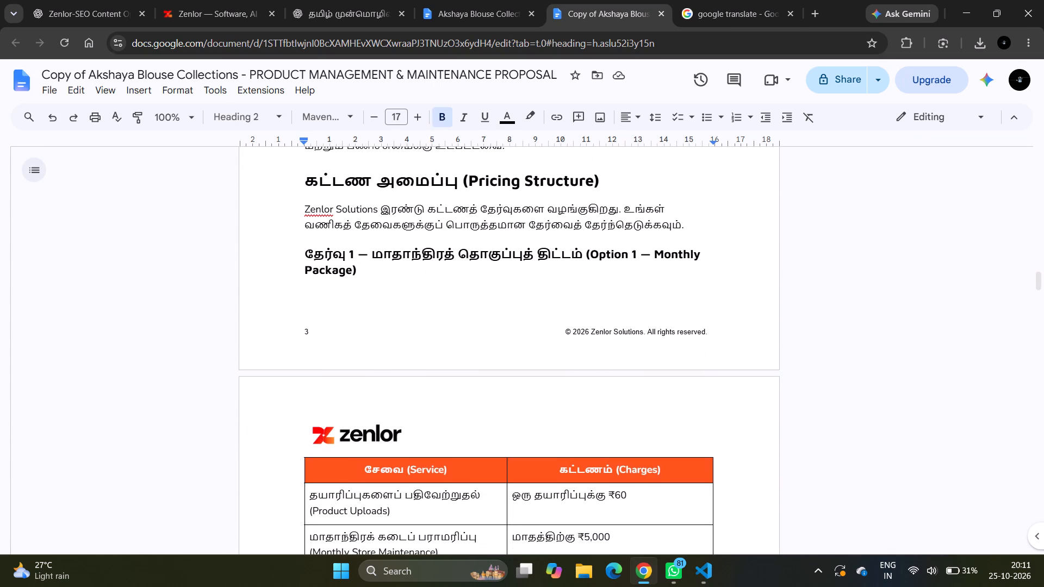
{"action": "scroll", "coordinate": [309, 212], "scroll_direction": "down", "scroll_amount": 1}
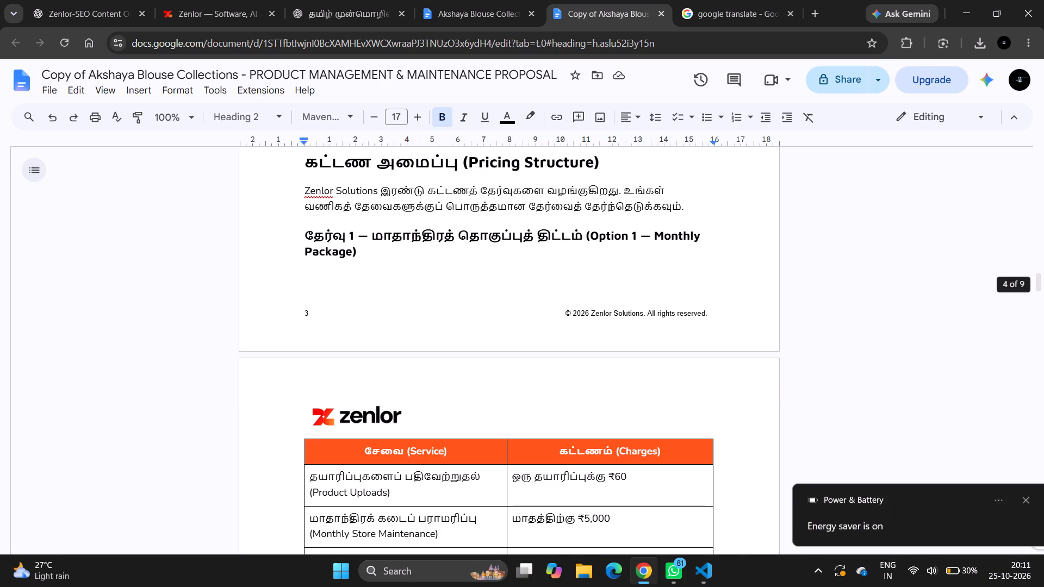
{"action": "left_click", "coordinate": [305, 161]}
{"action": "key", "text": "Return"}
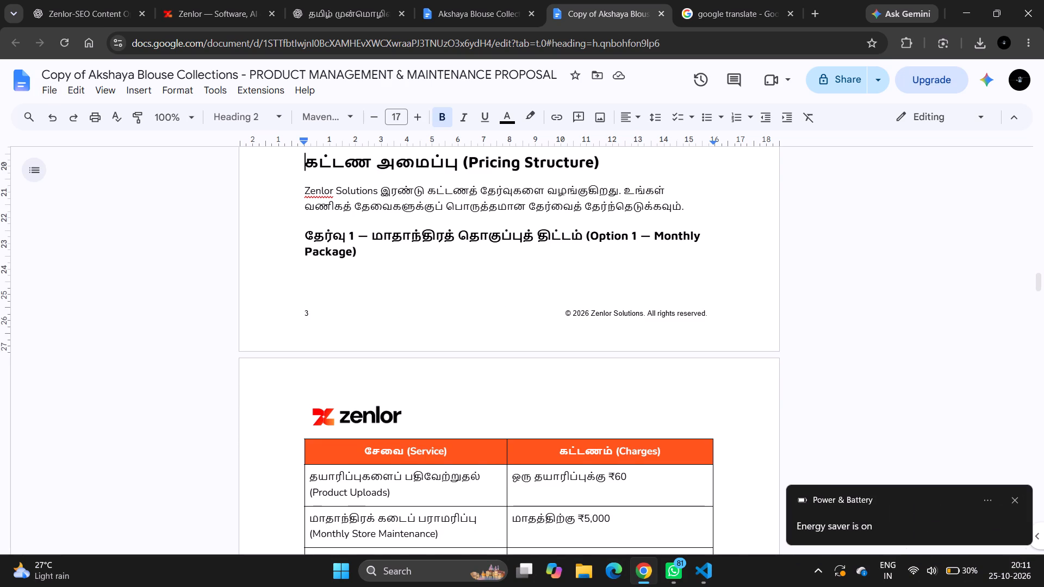
{"action": "key", "text": "Return"}
{"action": "key", "text": "Return"}
{"action": "key", "text": "Return"}
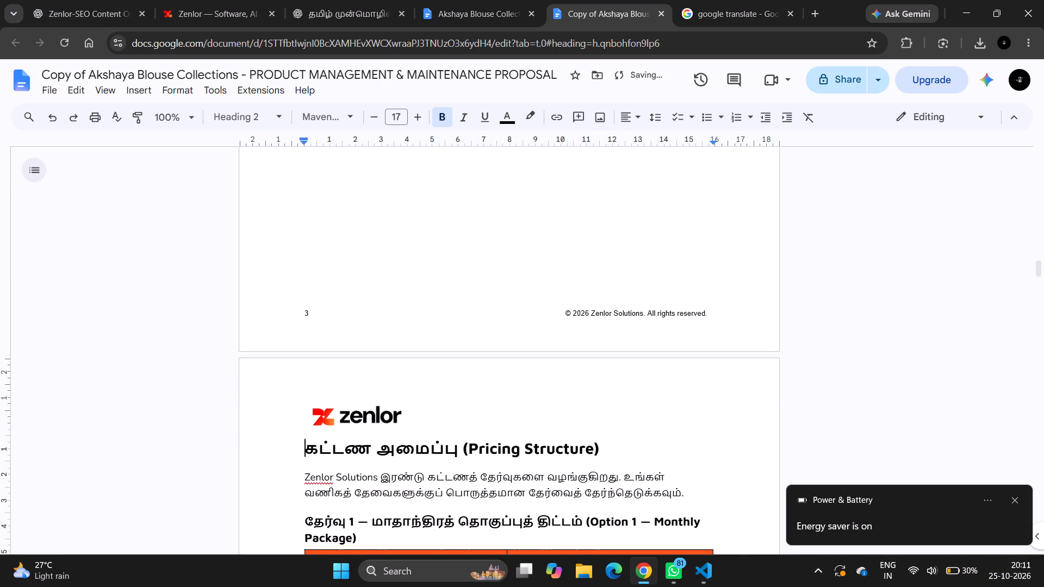
Insert a blank line before the Payment Terms heading below the Option 2 hourly billing table to move it onto the next page.
{"action": "scroll", "coordinate": [305, 161], "scroll_direction": "down", "scroll_amount": 4}
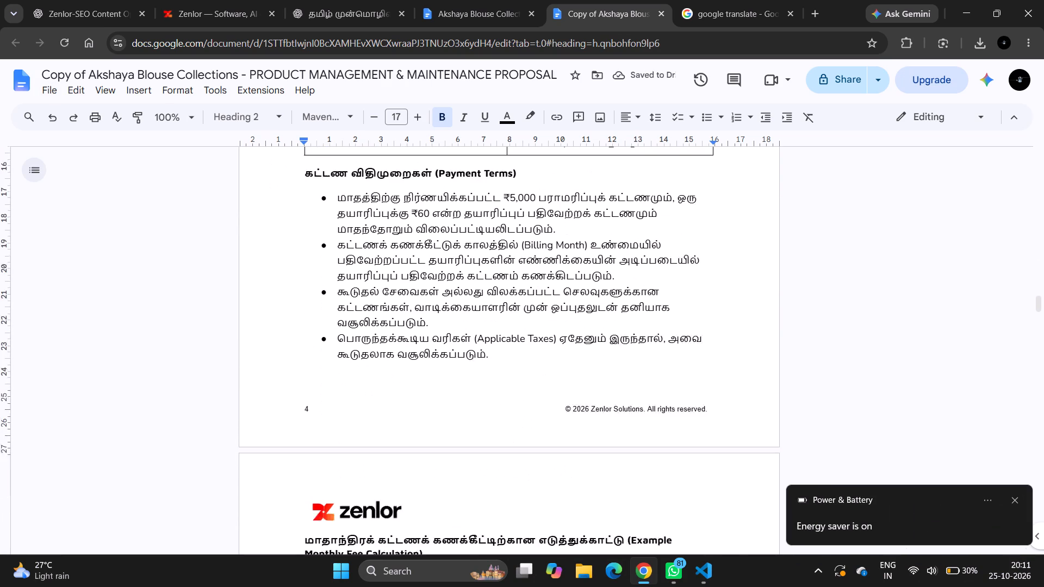
{"action": "scroll", "coordinate": [305, 161], "scroll_direction": "down", "scroll_amount": 4}
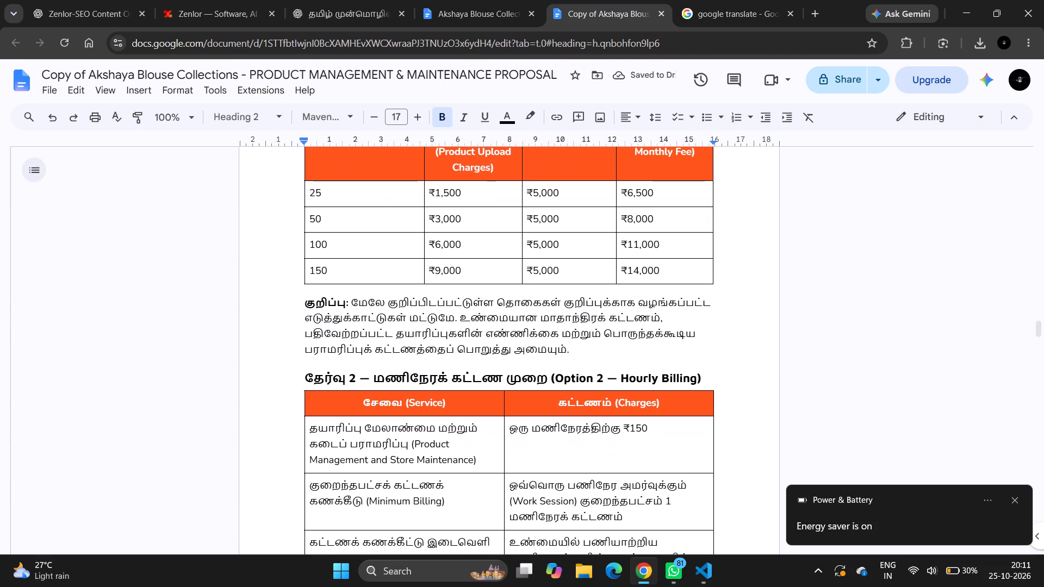
{"action": "scroll", "coordinate": [305, 161], "scroll_direction": "down", "scroll_amount": 3}
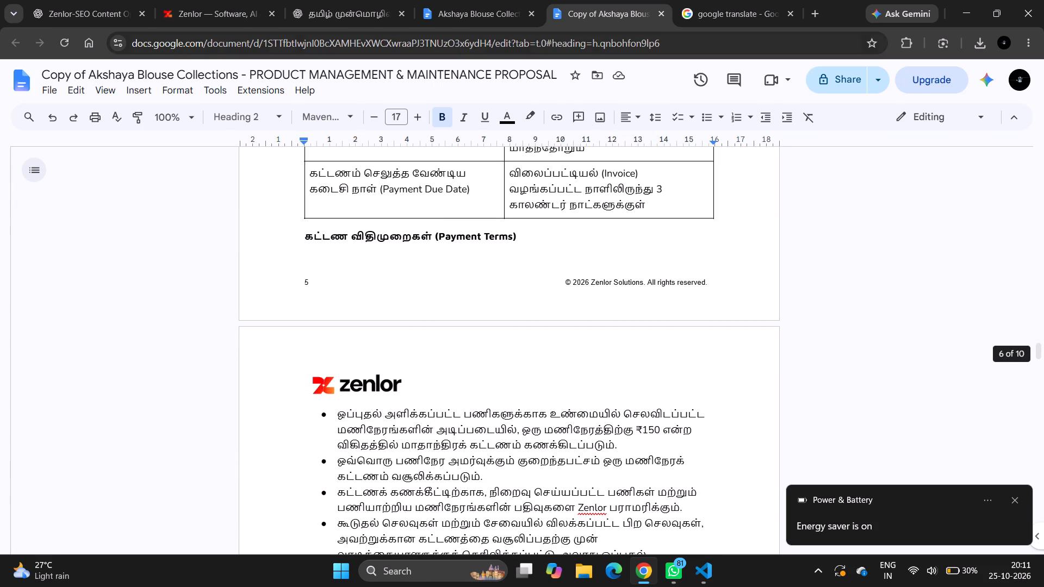
{"action": "left_click", "coordinate": [306, 242]}
{"action": "key", "text": "Return"}
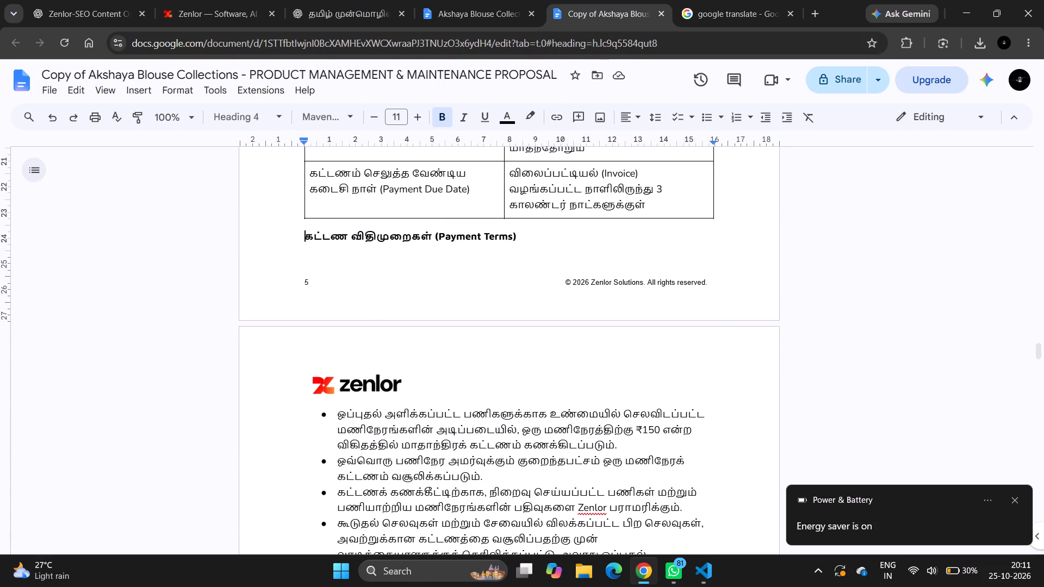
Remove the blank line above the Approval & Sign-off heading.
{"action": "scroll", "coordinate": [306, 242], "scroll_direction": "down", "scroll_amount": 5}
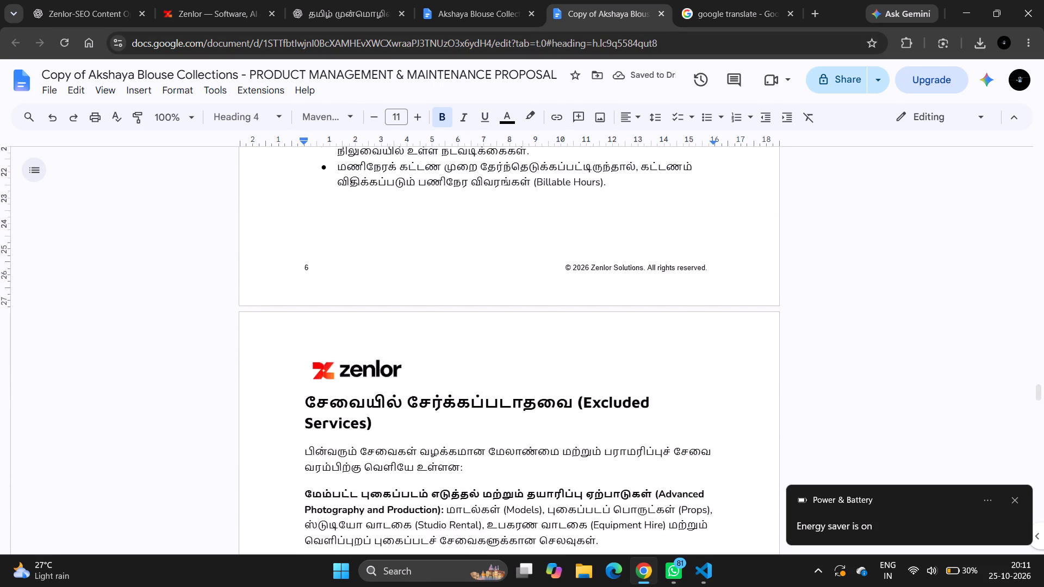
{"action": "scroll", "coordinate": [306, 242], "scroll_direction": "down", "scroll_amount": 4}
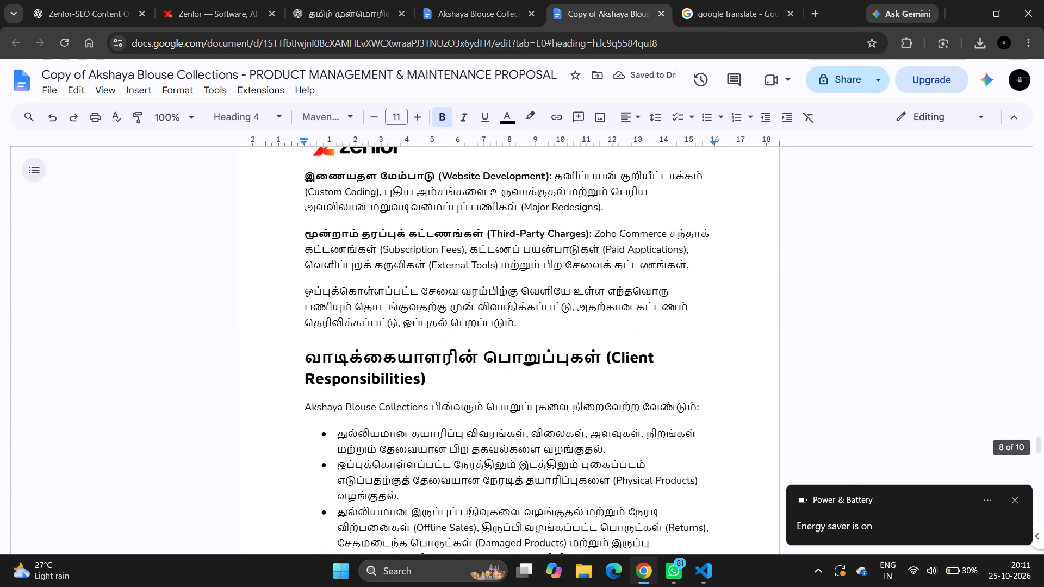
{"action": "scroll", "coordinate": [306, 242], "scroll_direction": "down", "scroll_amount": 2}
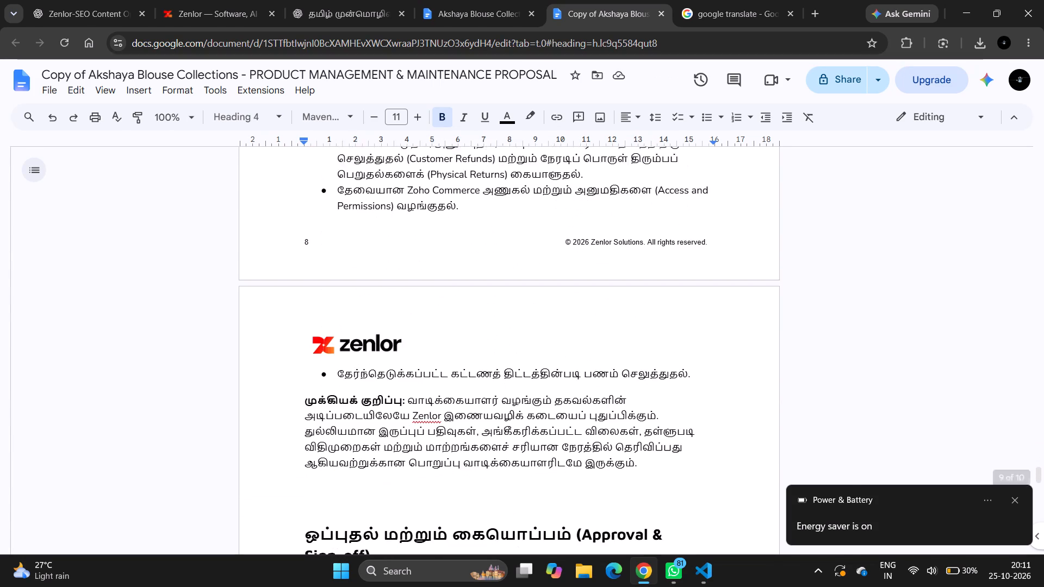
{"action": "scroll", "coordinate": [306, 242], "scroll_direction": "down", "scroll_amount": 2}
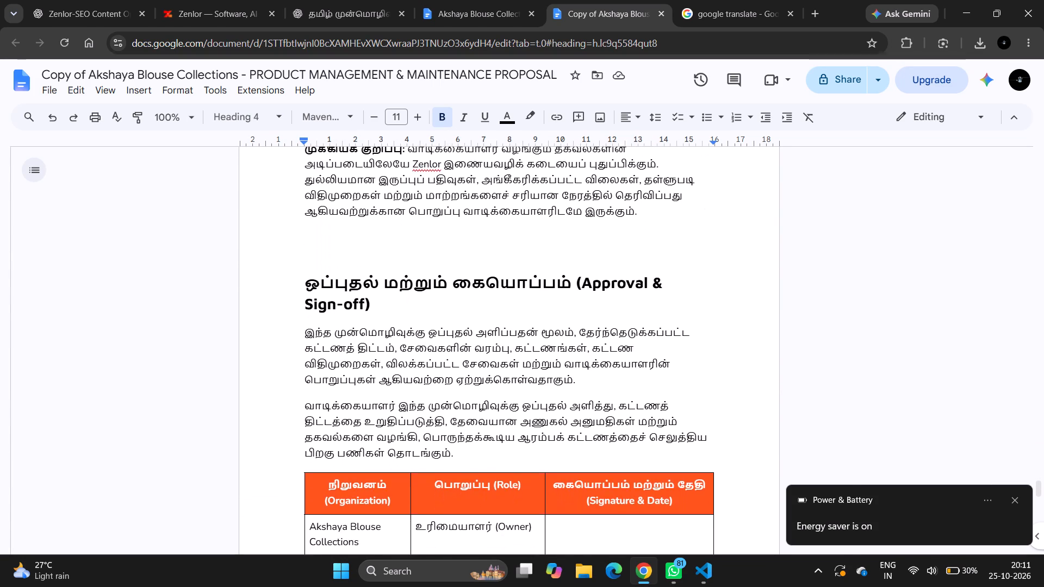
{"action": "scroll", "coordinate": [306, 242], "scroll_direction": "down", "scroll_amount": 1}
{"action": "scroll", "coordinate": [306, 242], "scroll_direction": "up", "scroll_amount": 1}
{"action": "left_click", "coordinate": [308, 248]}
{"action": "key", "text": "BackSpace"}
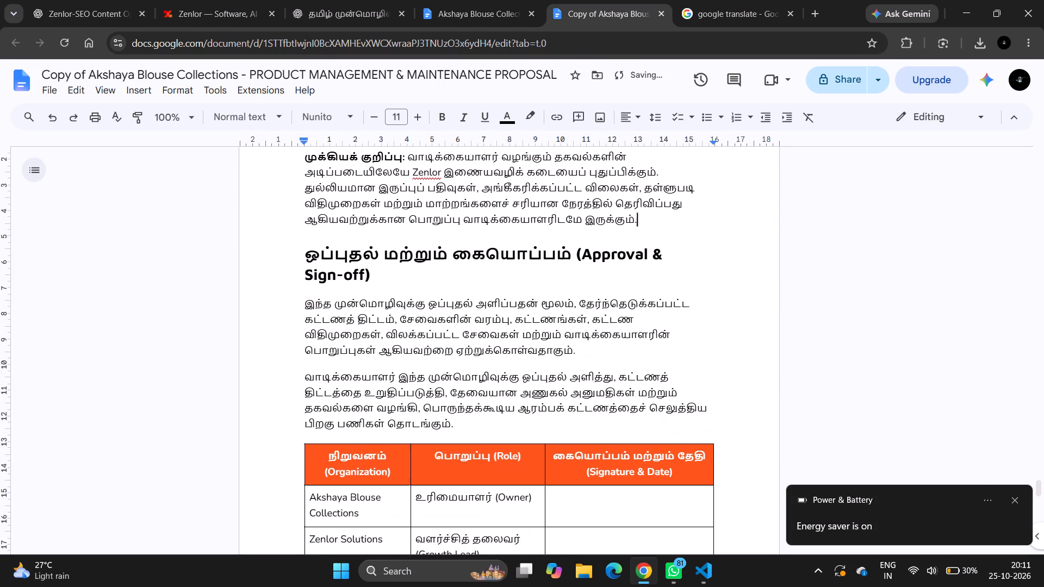
Examine the page breaks across the Tamil copy, from the closing page back to the Service Overview page.
{"action": "scroll", "coordinate": [308, 248], "scroll_direction": "down", "scroll_amount": 3}
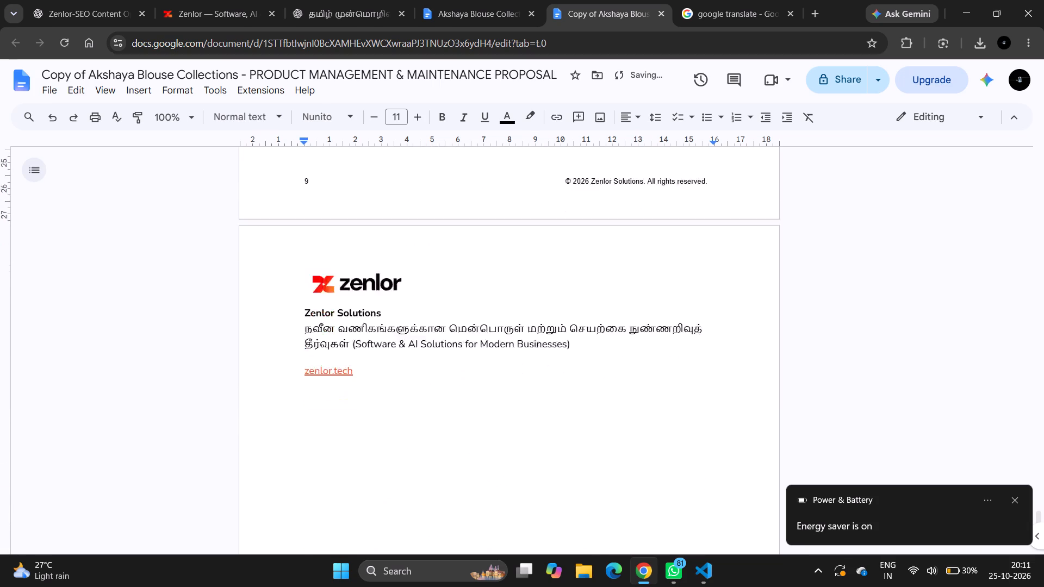
{"action": "scroll", "coordinate": [308, 248], "scroll_direction": "up", "scroll_amount": 6}
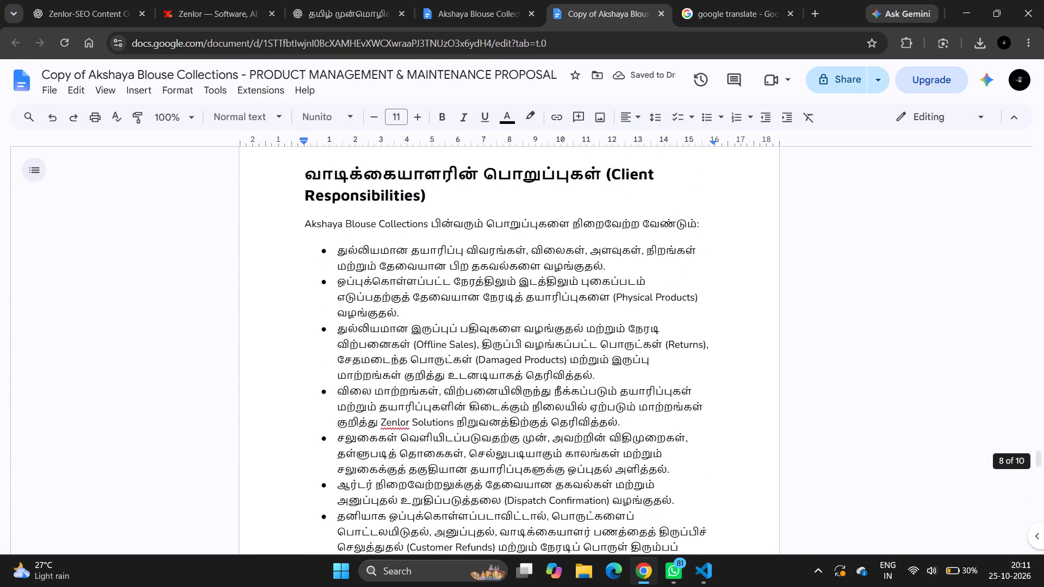
{"action": "scroll", "coordinate": [308, 248], "scroll_direction": "up", "scroll_amount": 4}
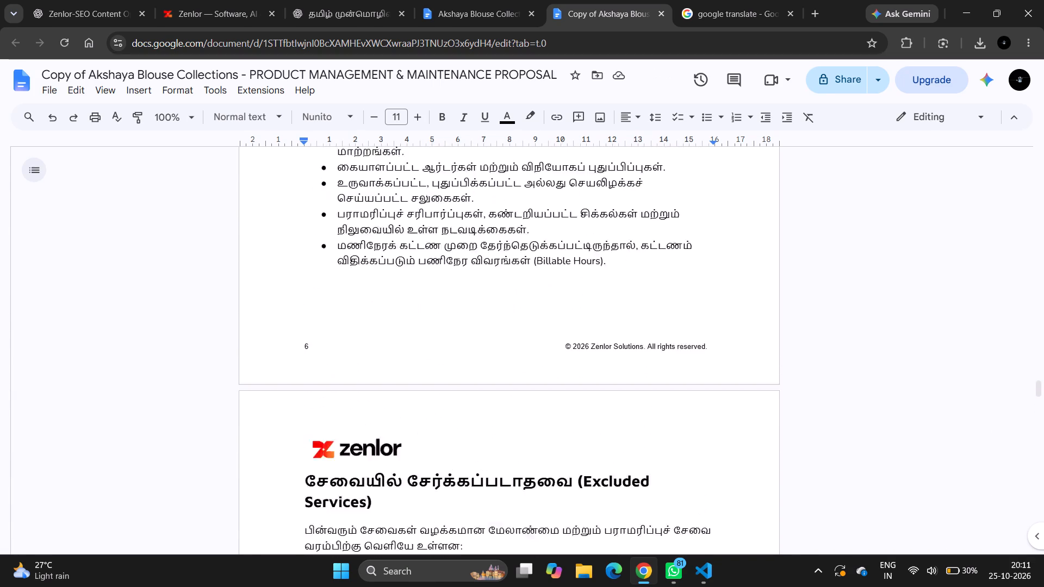
{"action": "scroll", "coordinate": [308, 248], "scroll_direction": "up", "scroll_amount": 4}
{"action": "scroll", "coordinate": [308, 248], "scroll_direction": "down", "scroll_amount": 1}
{"action": "scroll", "coordinate": [308, 248], "scroll_direction": "up", "scroll_amount": 2}
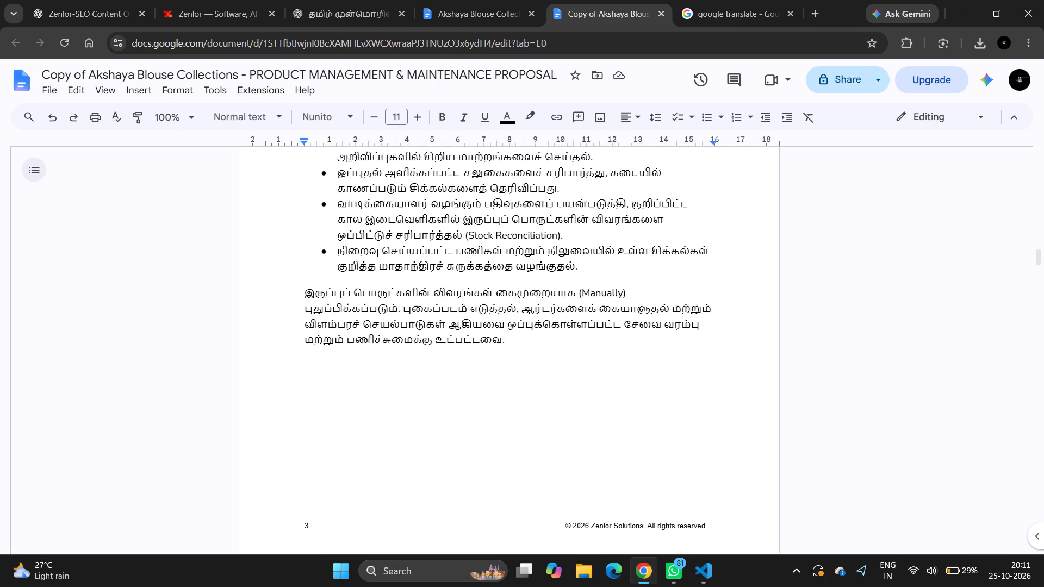
{"action": "scroll", "coordinate": [308, 248], "scroll_direction": "up", "scroll_amount": 7}
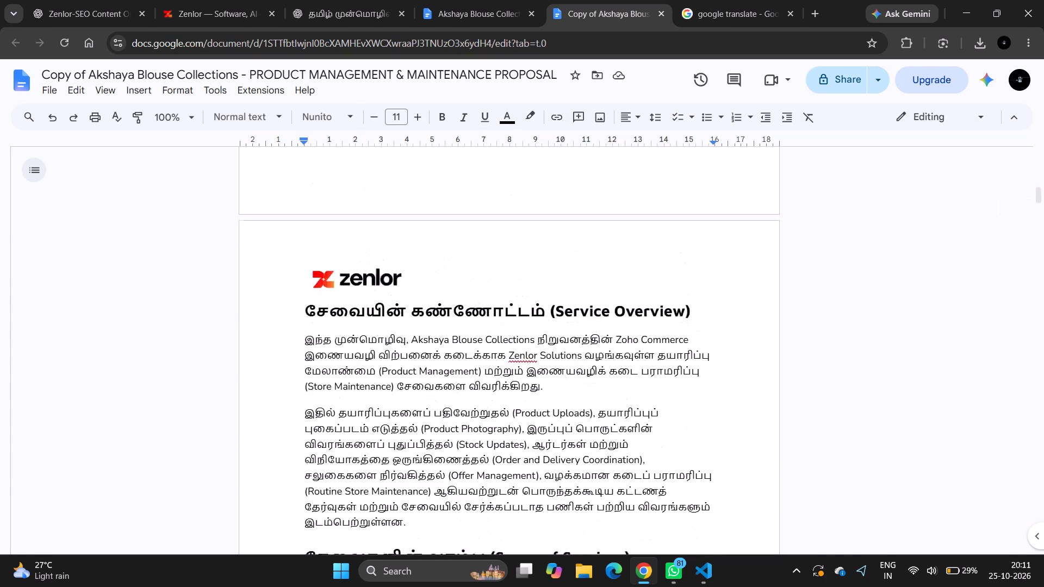
{"action": "scroll", "coordinate": [308, 248], "scroll_direction": "up", "scroll_amount": 2}
Push the Thank You heading onto the last page with blank lines, leaving two blank lines above it there.
{"action": "scroll", "coordinate": [308, 248], "scroll_direction": "down", "scroll_amount": 15}
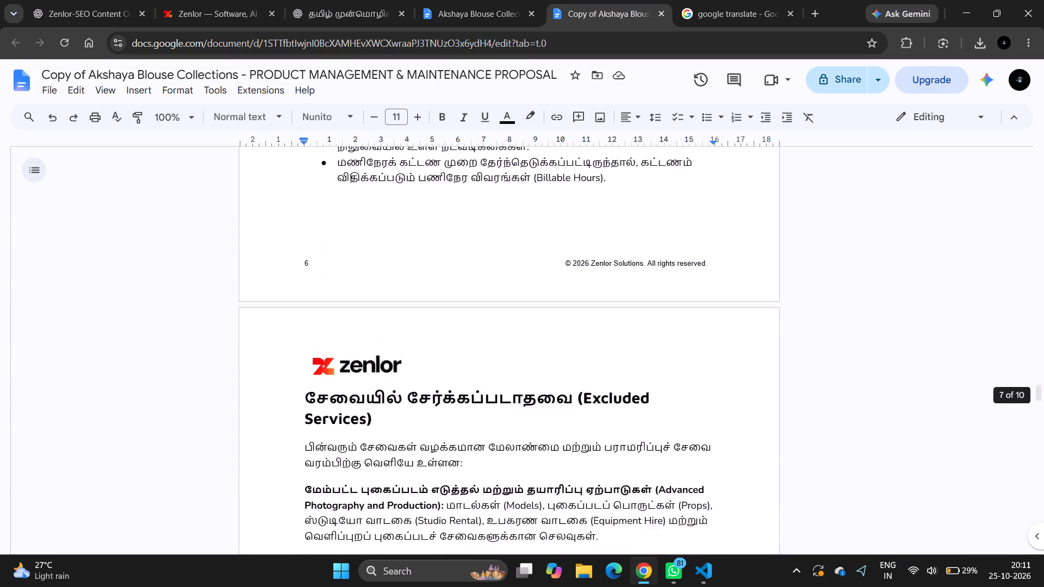
{"action": "scroll", "coordinate": [308, 248], "scroll_direction": "down", "scroll_amount": 5}
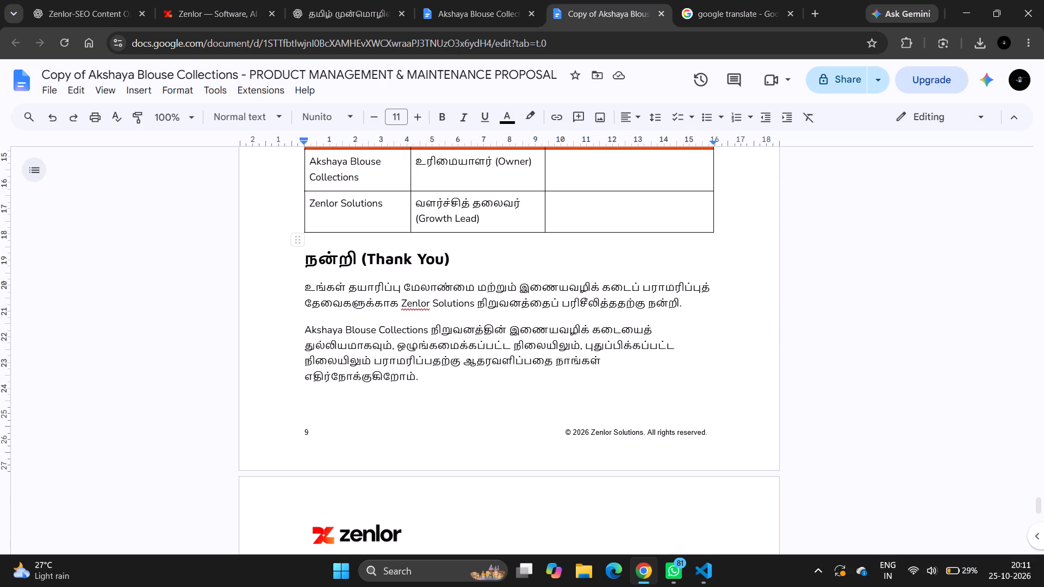
{"action": "left_click", "coordinate": [302, 259]}
{"action": "key", "text": "Return"}
{"action": "key", "text": "Return"}
{"action": "key", "text": "Return"}
{"action": "key", "text": "Return"}
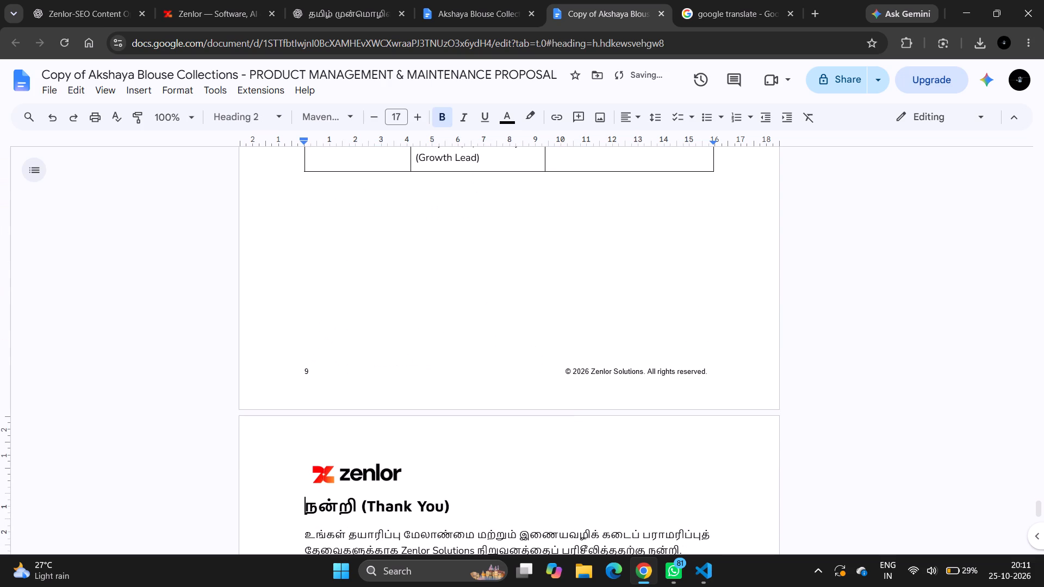
{"action": "scroll", "coordinate": [302, 259], "scroll_direction": "down", "scroll_amount": 5}
{"action": "key", "text": "Return"}
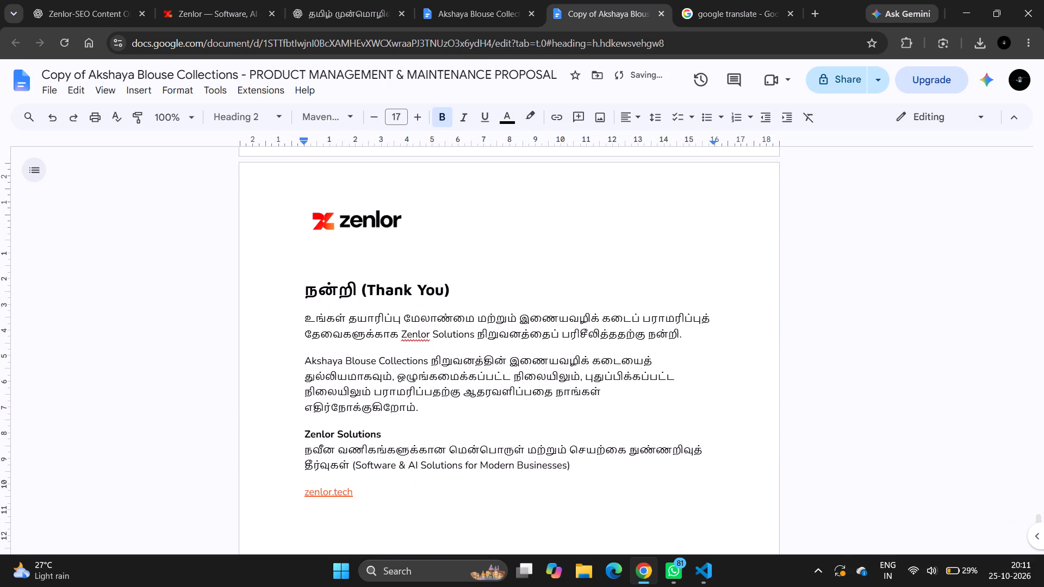
{"action": "key", "text": "Return"}
Clear the entire existing document name of the Tamil copy.
{"action": "scroll", "coordinate": [302, 259], "scroll_direction": "down", "scroll_amount": 3}
{"action": "scroll", "coordinate": [302, 259], "scroll_direction": "up", "scroll_amount": 2}
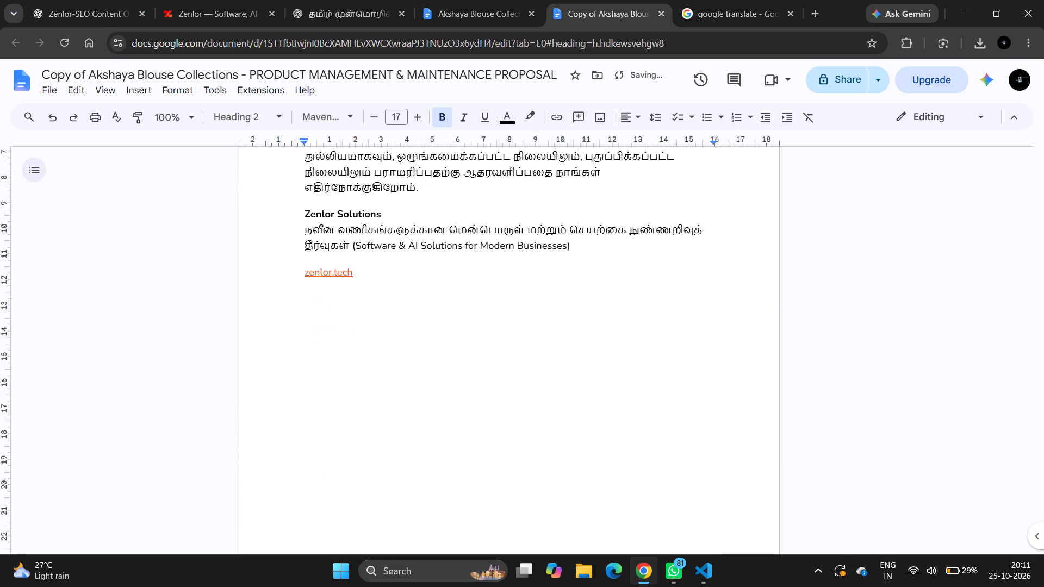
{"action": "scroll", "coordinate": [302, 259], "scroll_direction": "up", "scroll_amount": 15}
{"action": "scroll", "coordinate": [302, 259], "scroll_direction": "up", "scroll_amount": 7}
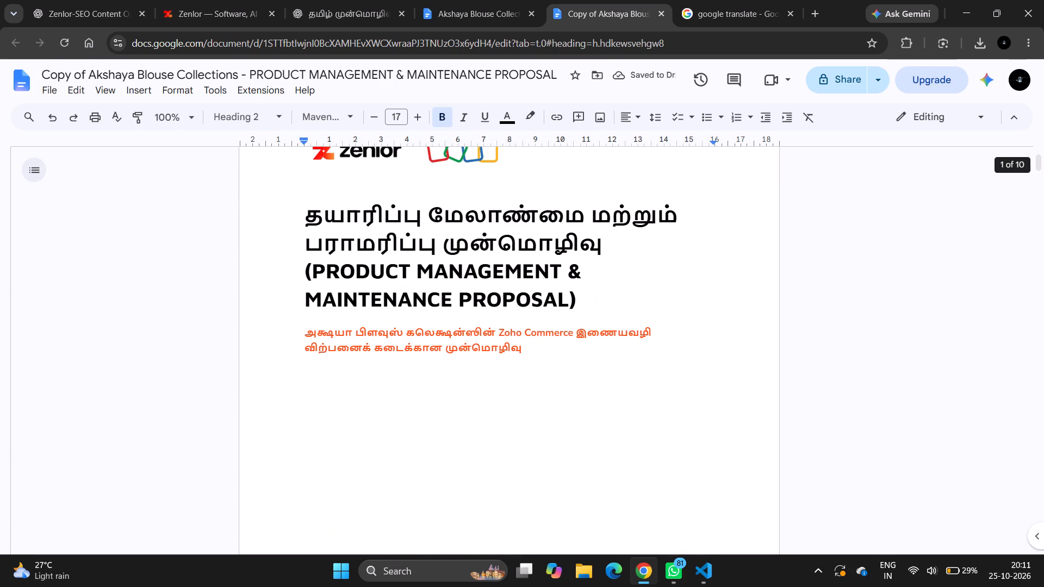
{"action": "left_click", "coordinate": [46, 93]}
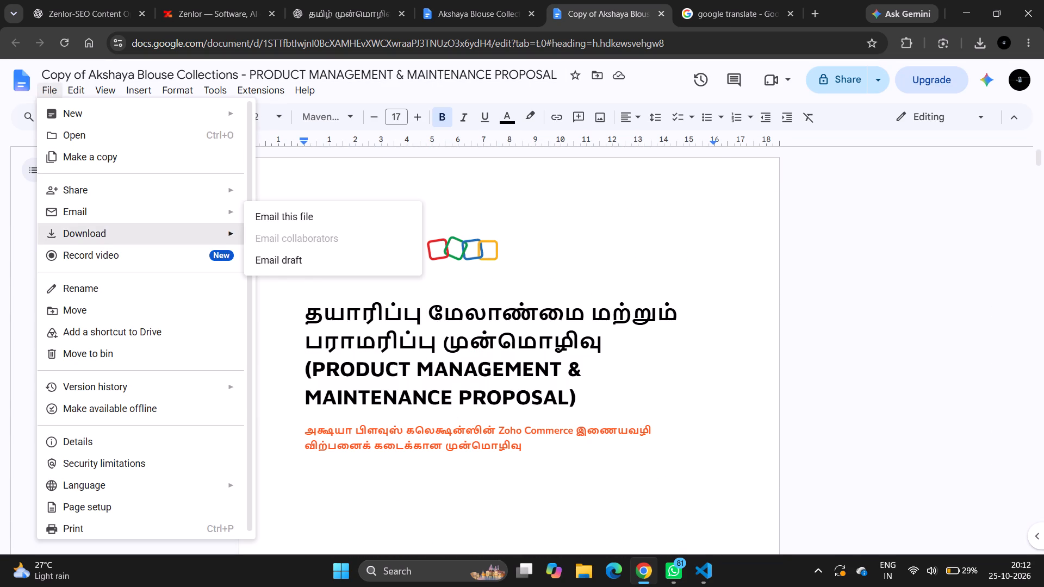
{"action": "left_click", "coordinate": [359, 196]}
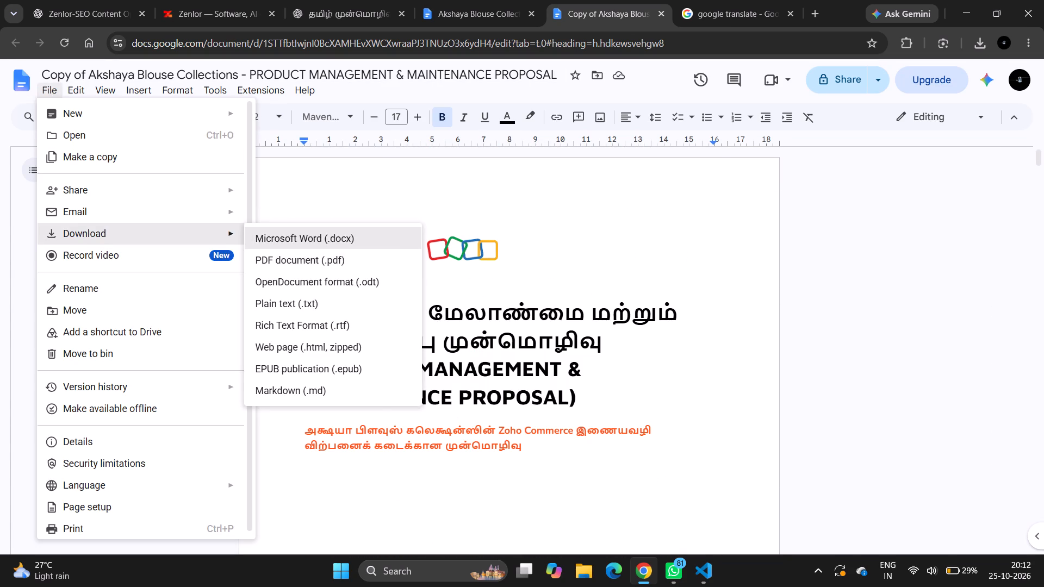
{"action": "left_click", "coordinate": [270, 81]}
{"action": "left_click", "coordinate": [273, 74]}
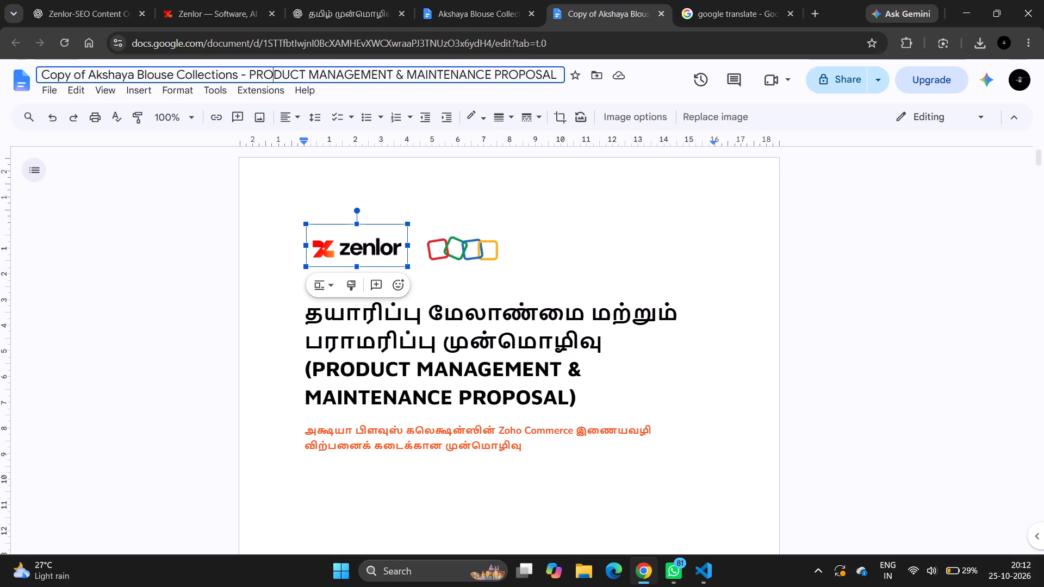
{"action": "triple_click", "coordinate": [273, 74]}
{"action": "key", "text": "BackSpace"}
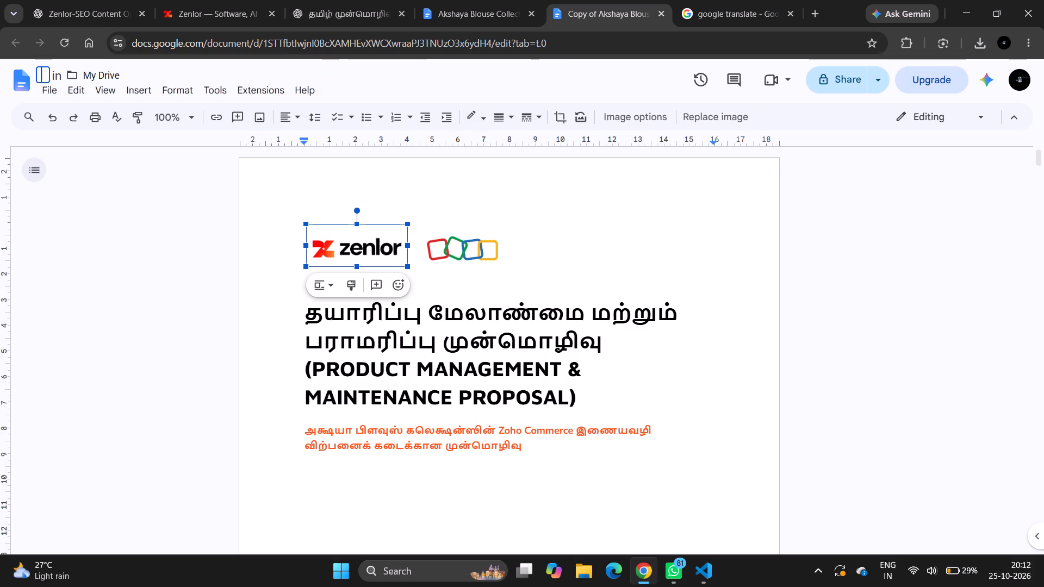
Name the document with the full cover title, "தயாரிப்பு மேலாண்மை மற்றும் பராமரிப்பு முன்மொழிவு (PRODUCT MANAGEMENT & MAINTENANCE PROPOSAL)", copied from the first page.
{"action": "left_click_drag", "start_coordinate": [300, 317], "coordinate": [444, 359]}
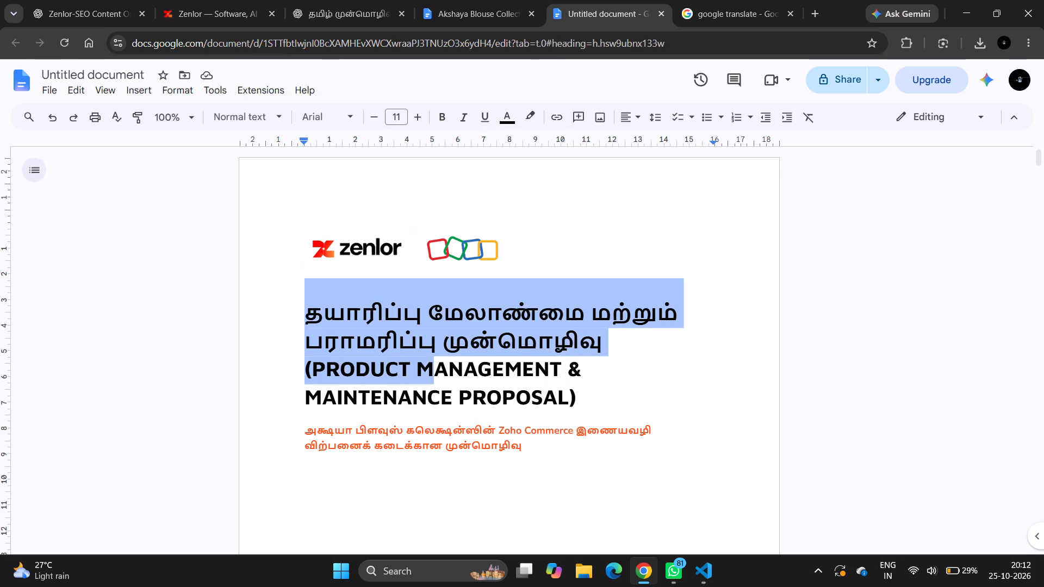
{"action": "left_click_drag", "start_coordinate": [444, 359], "coordinate": [580, 388]}
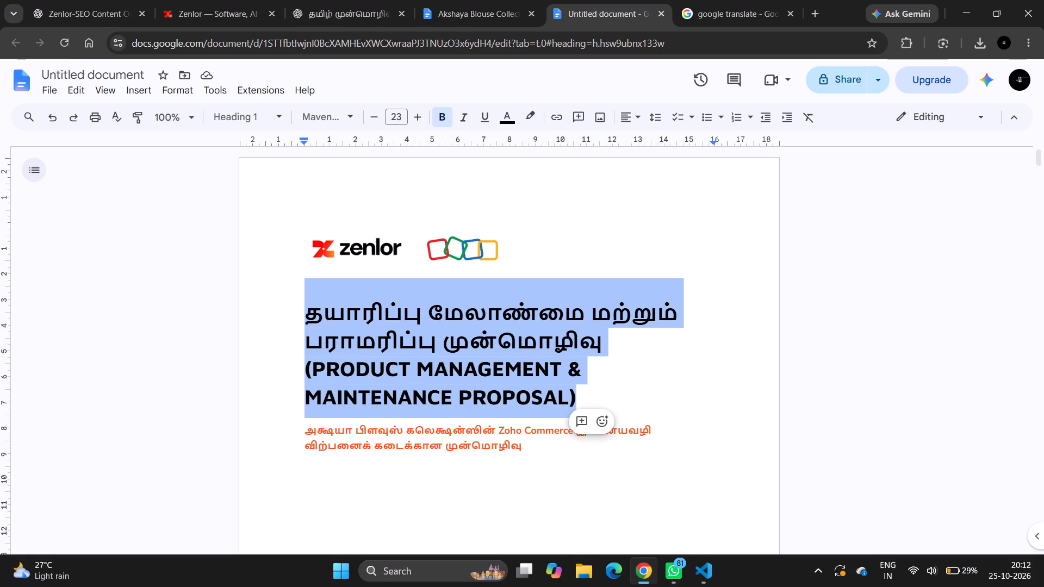
{"action": "left_click", "coordinate": [605, 349], "text": "ctrl+shift"}
{"action": "key", "text": "ctrl+c"}
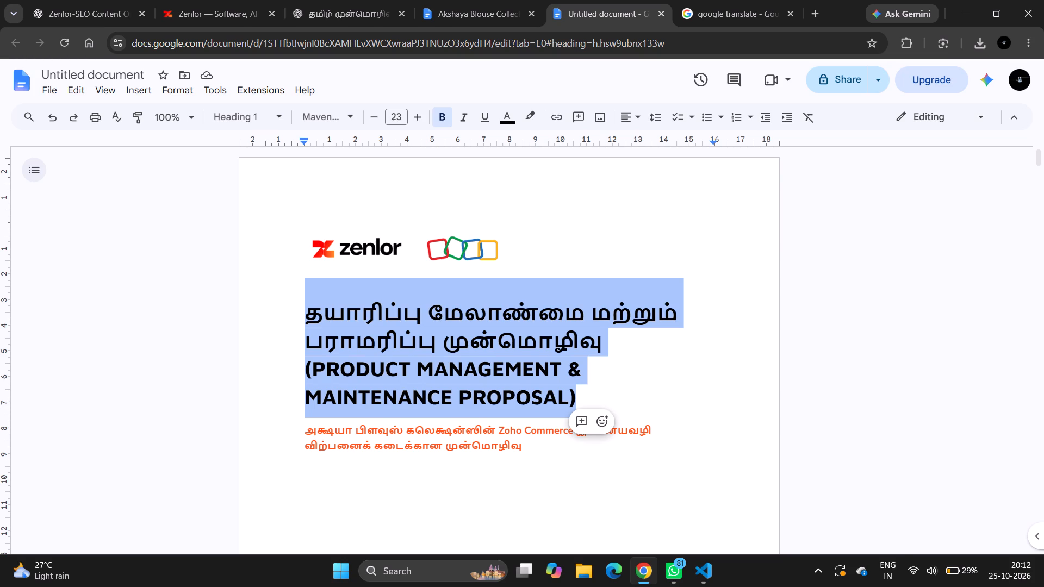
{"action": "left_click", "coordinate": [607, 391]}
{"action": "left_click_drag", "start_coordinate": [595, 396], "coordinate": [310, 317]}
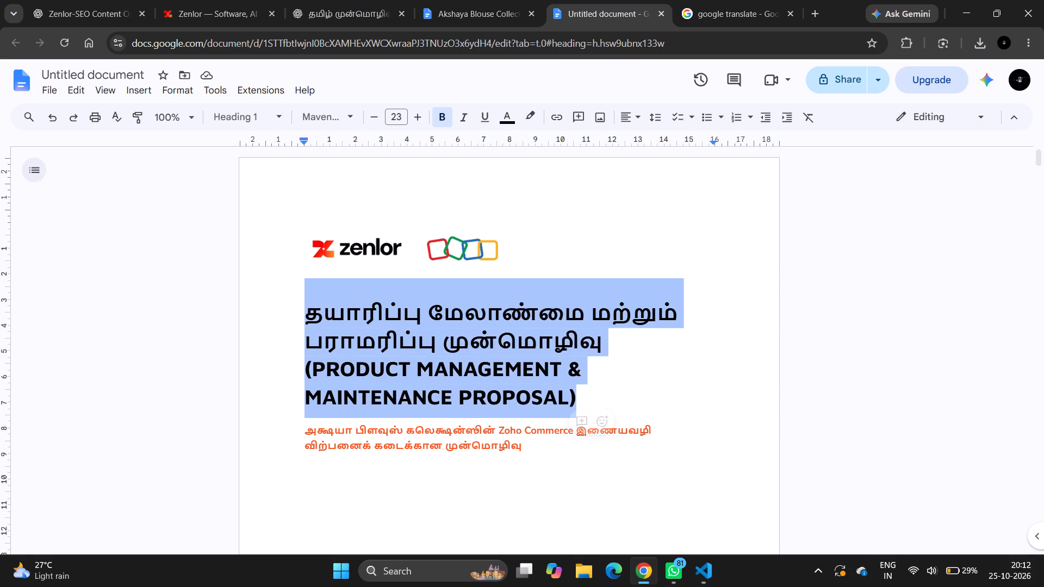
{"action": "key", "text": "ctrl+c"}
{"action": "left_click", "coordinate": [90, 77]}
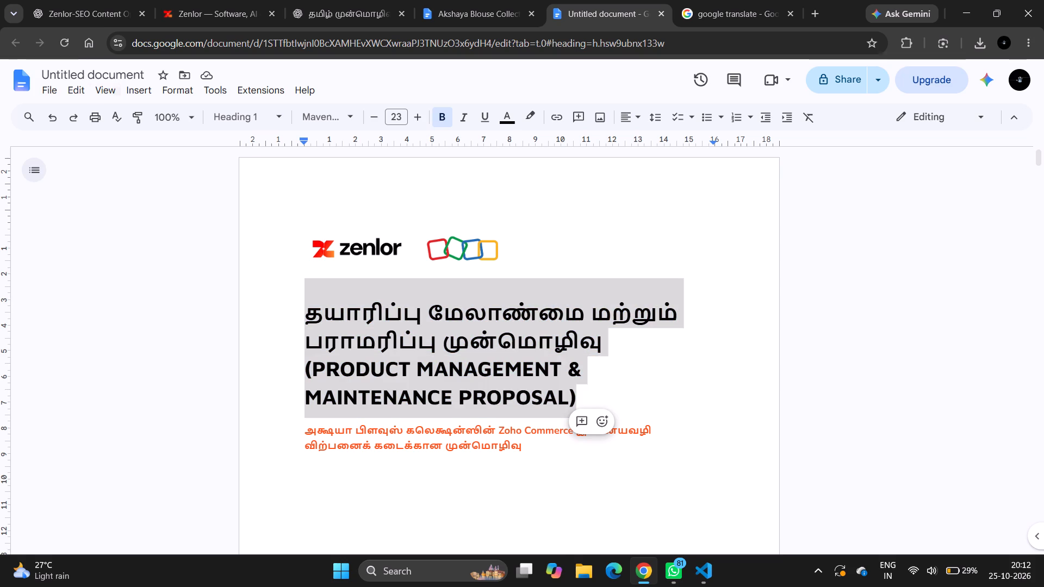
{"action": "left_click", "coordinate": [95, 76]}
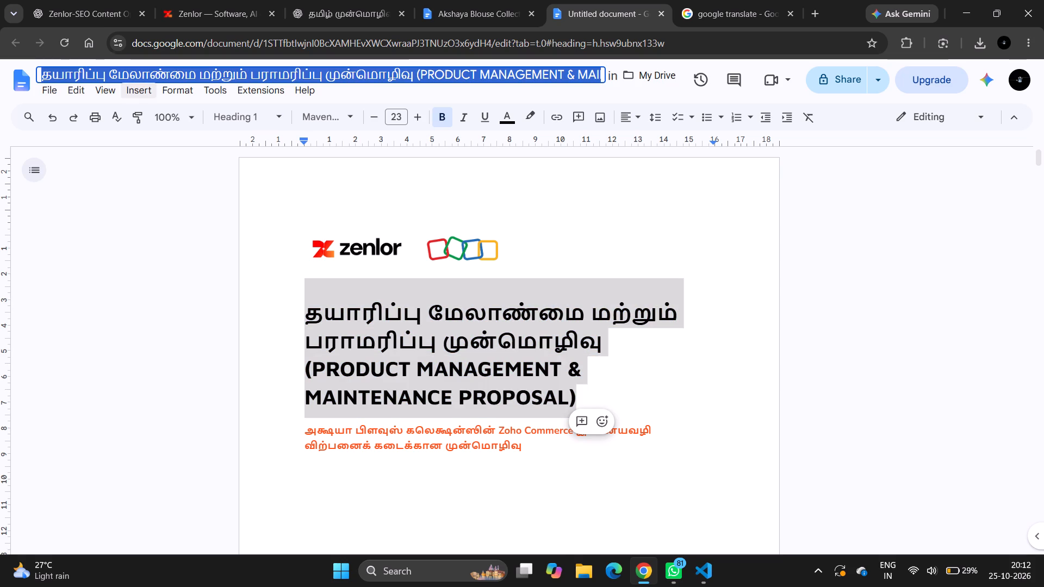
Add "Akshaya Blouse Collections-" in front of the Tamil title in the document name.
{"action": "left_click", "coordinate": [45, 76]}
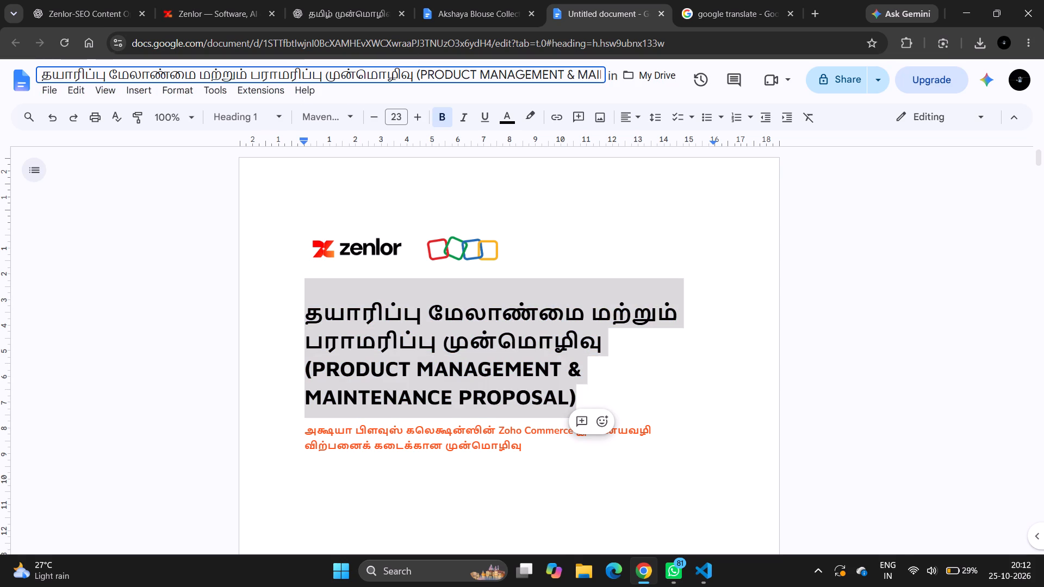
{"action": "type", "text": "Akshaya"}
{"action": "key", "text": "space"}
{"action": "type", "text": "Blouse Collections"}
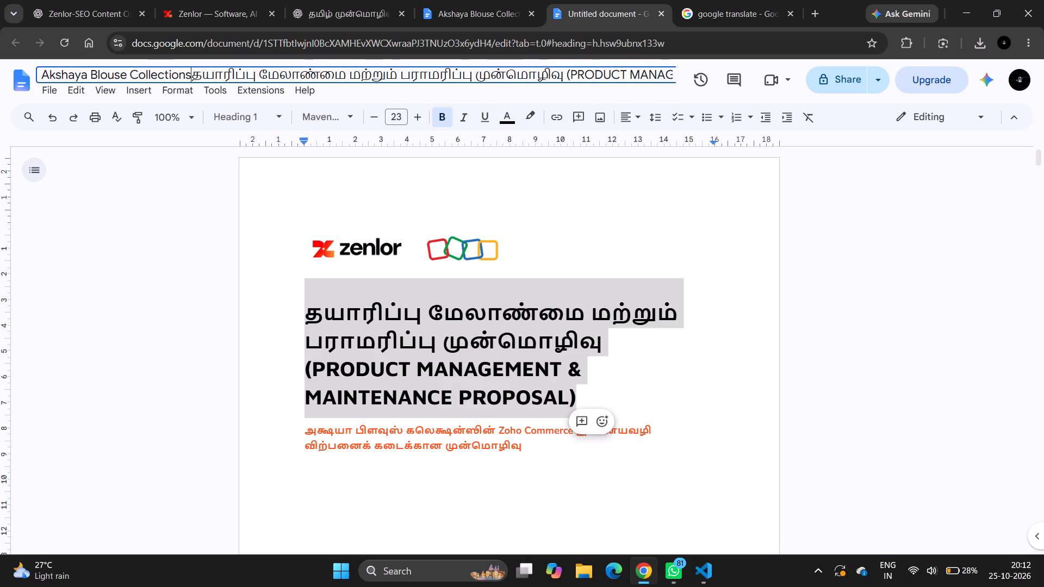
{"action": "key", "text": "minus"}
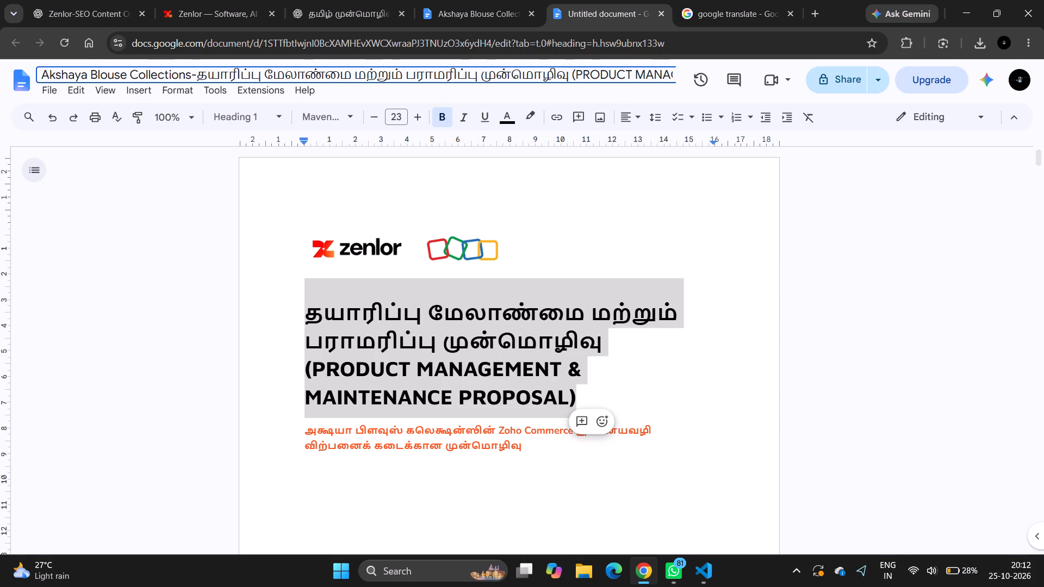
{"action": "key", "text": "Return"}
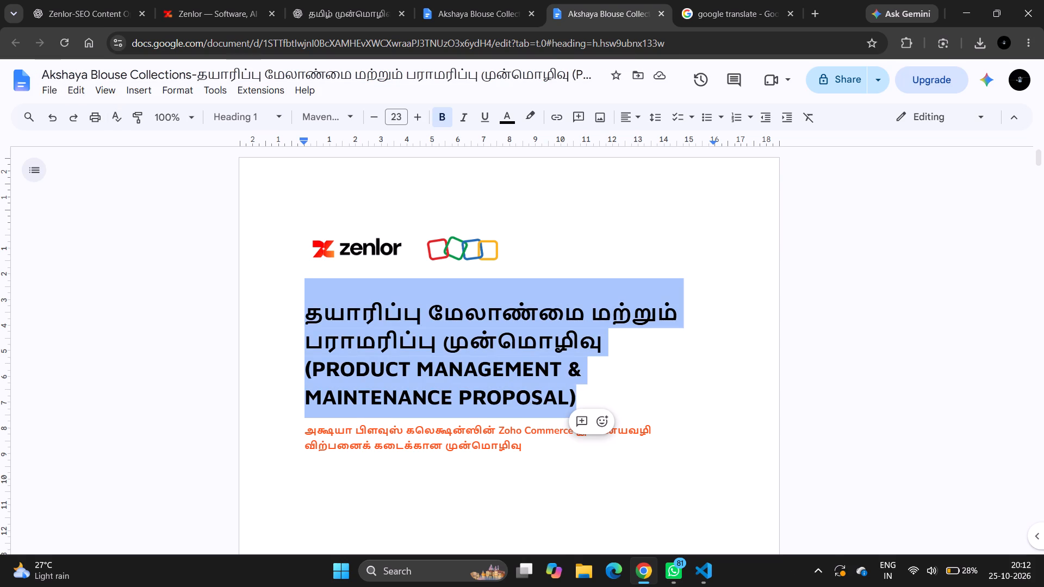
Download the Tamil proposal as a PDF into the Downloads folder, keeping the suggested file name.
{"action": "left_click", "coordinate": [53, 89]}
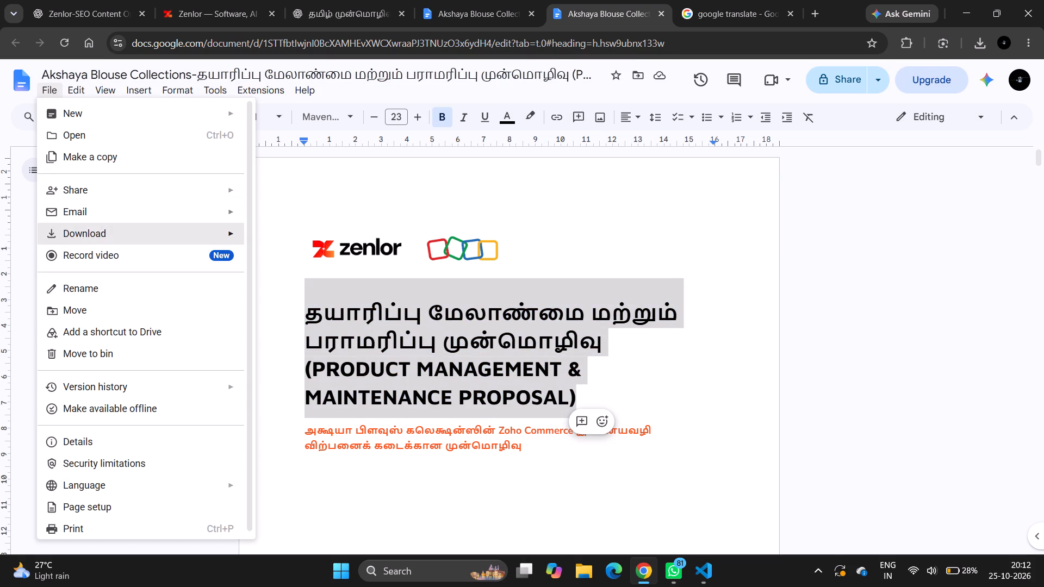
{"action": "left_click", "coordinate": [316, 259]}
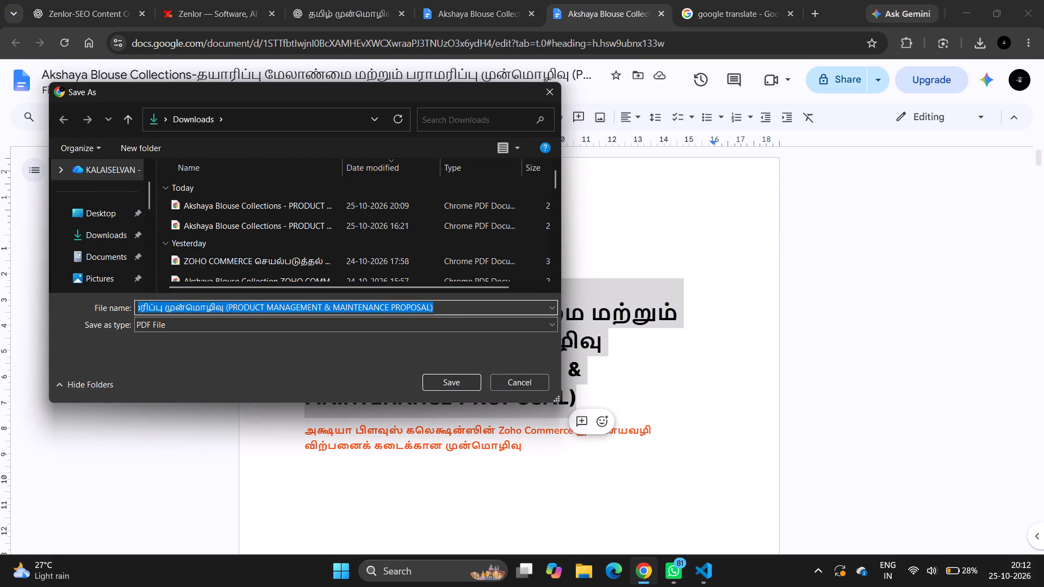
{"action": "key", "text": "Return"}
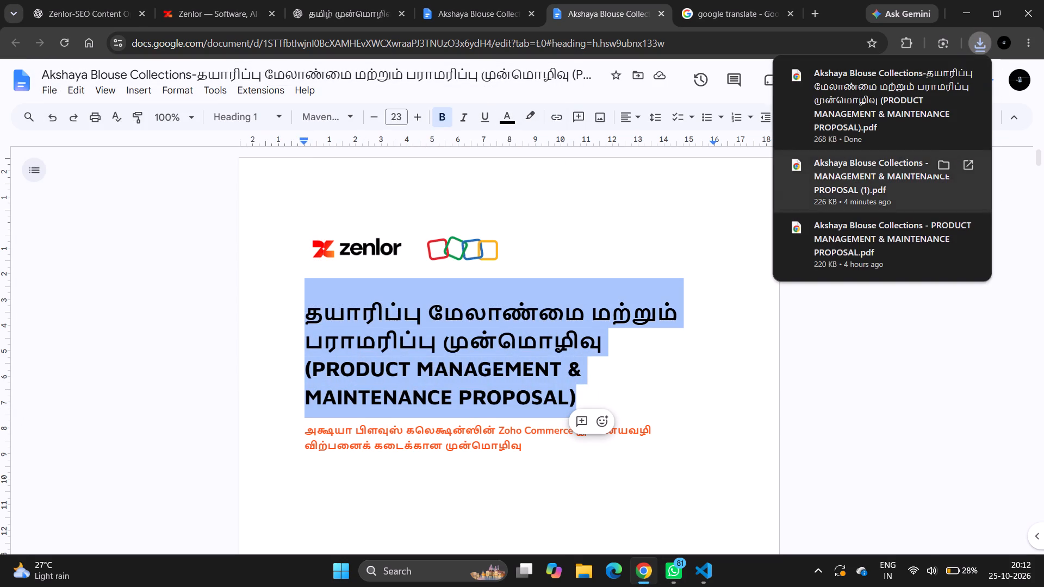
Open the newly downloaded Tamil proposal PDF for viewing.
{"action": "left_click", "coordinate": [867, 110]}
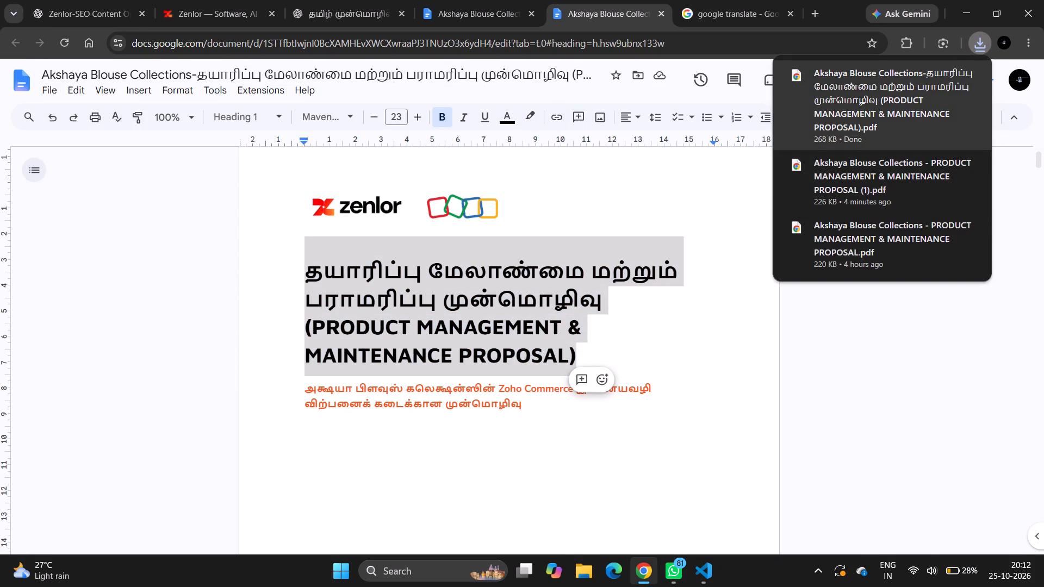